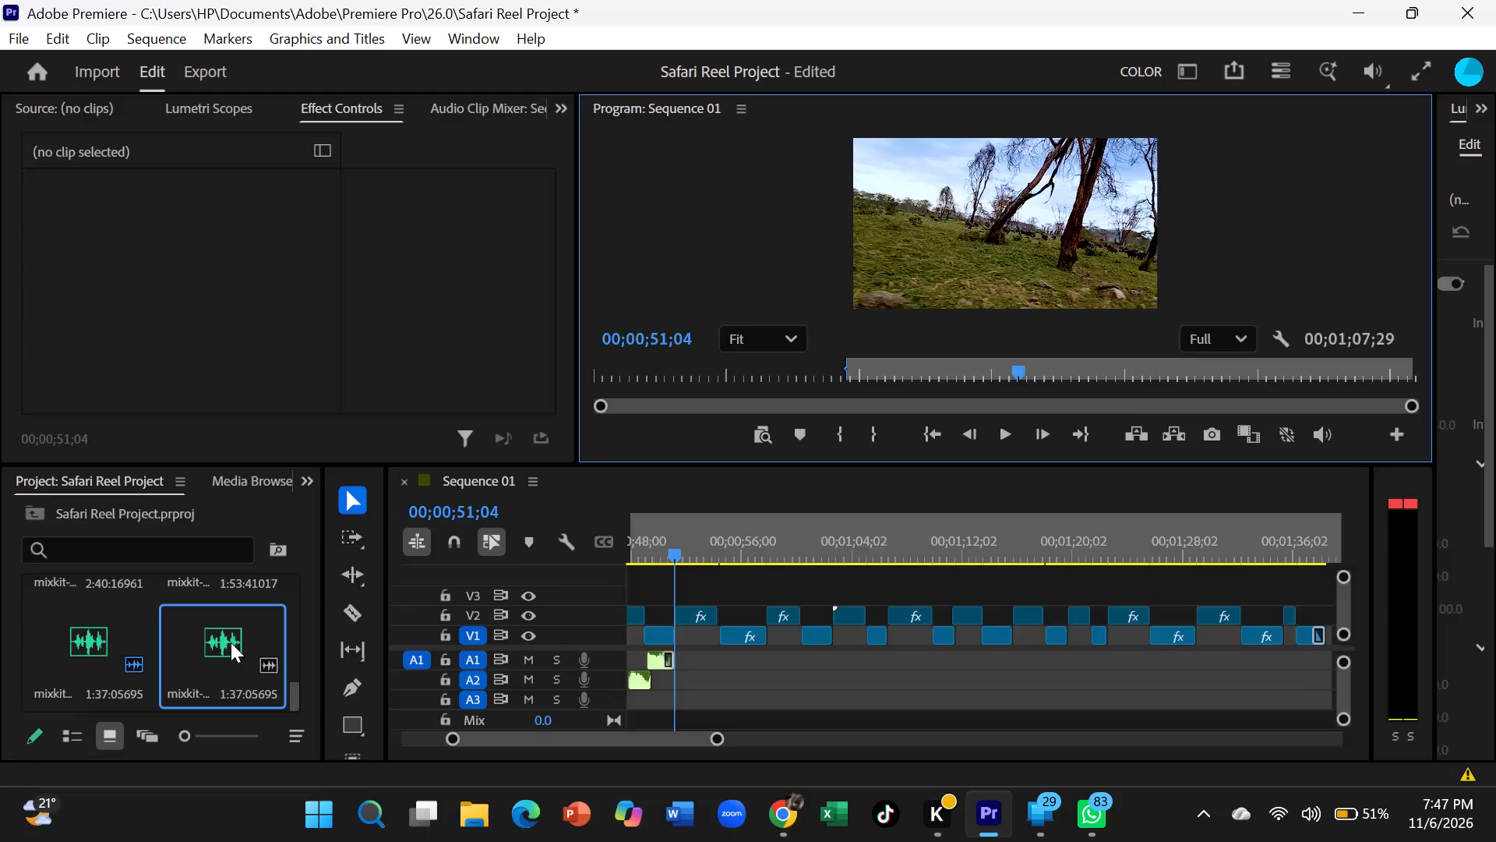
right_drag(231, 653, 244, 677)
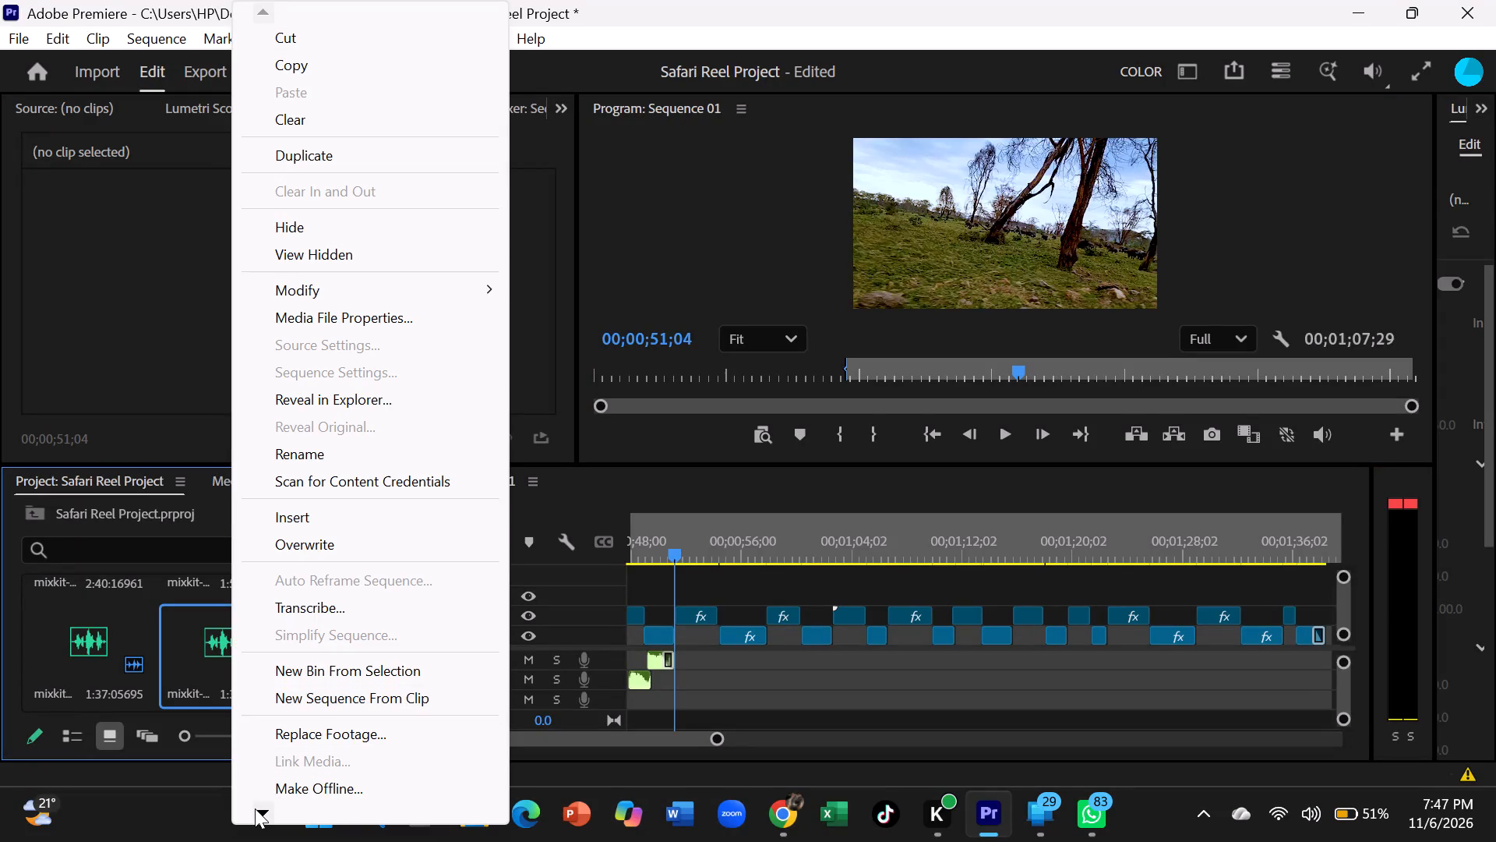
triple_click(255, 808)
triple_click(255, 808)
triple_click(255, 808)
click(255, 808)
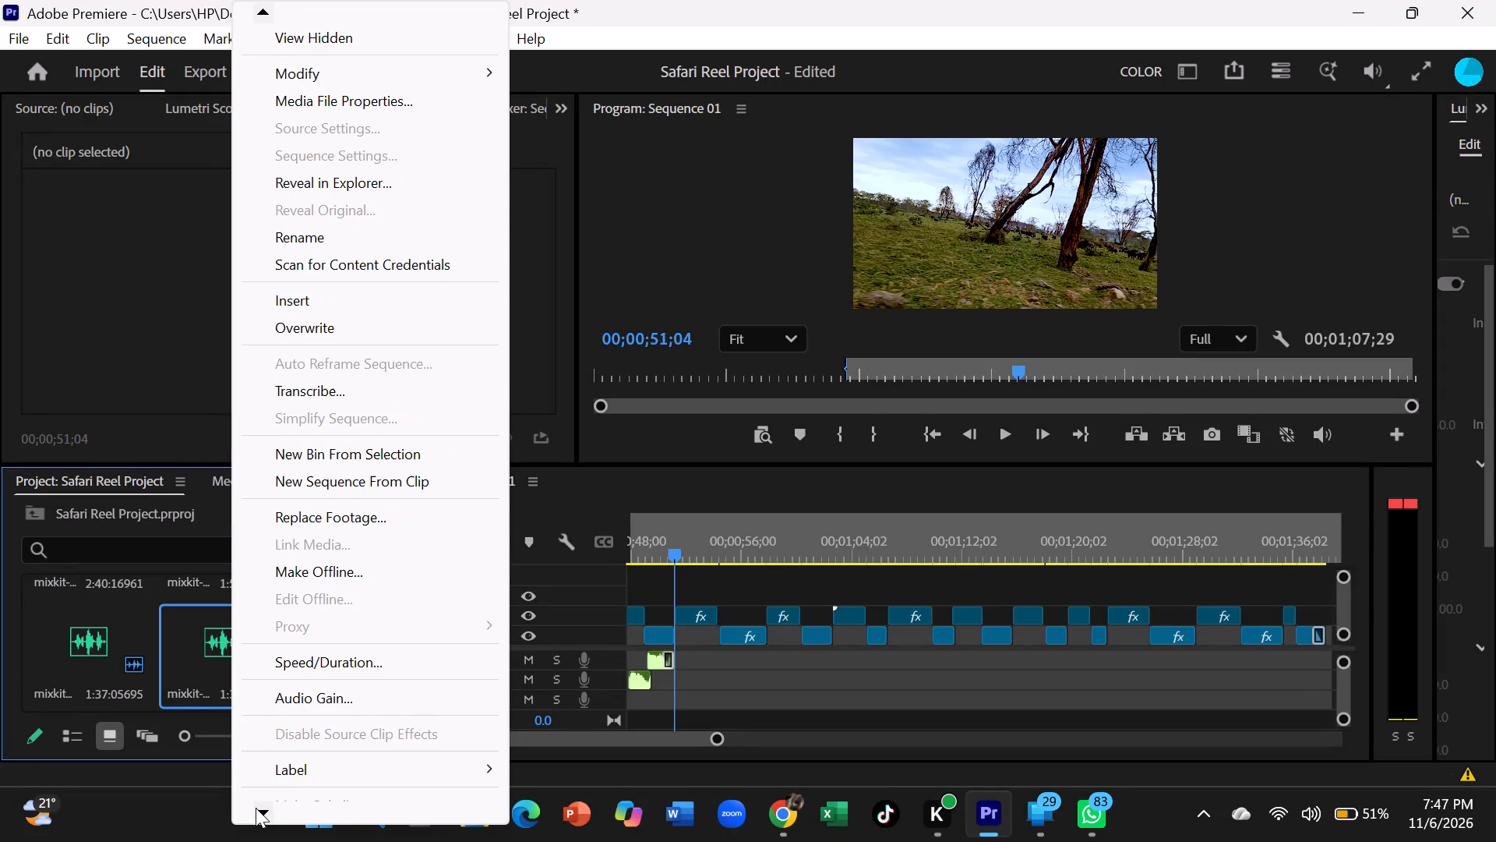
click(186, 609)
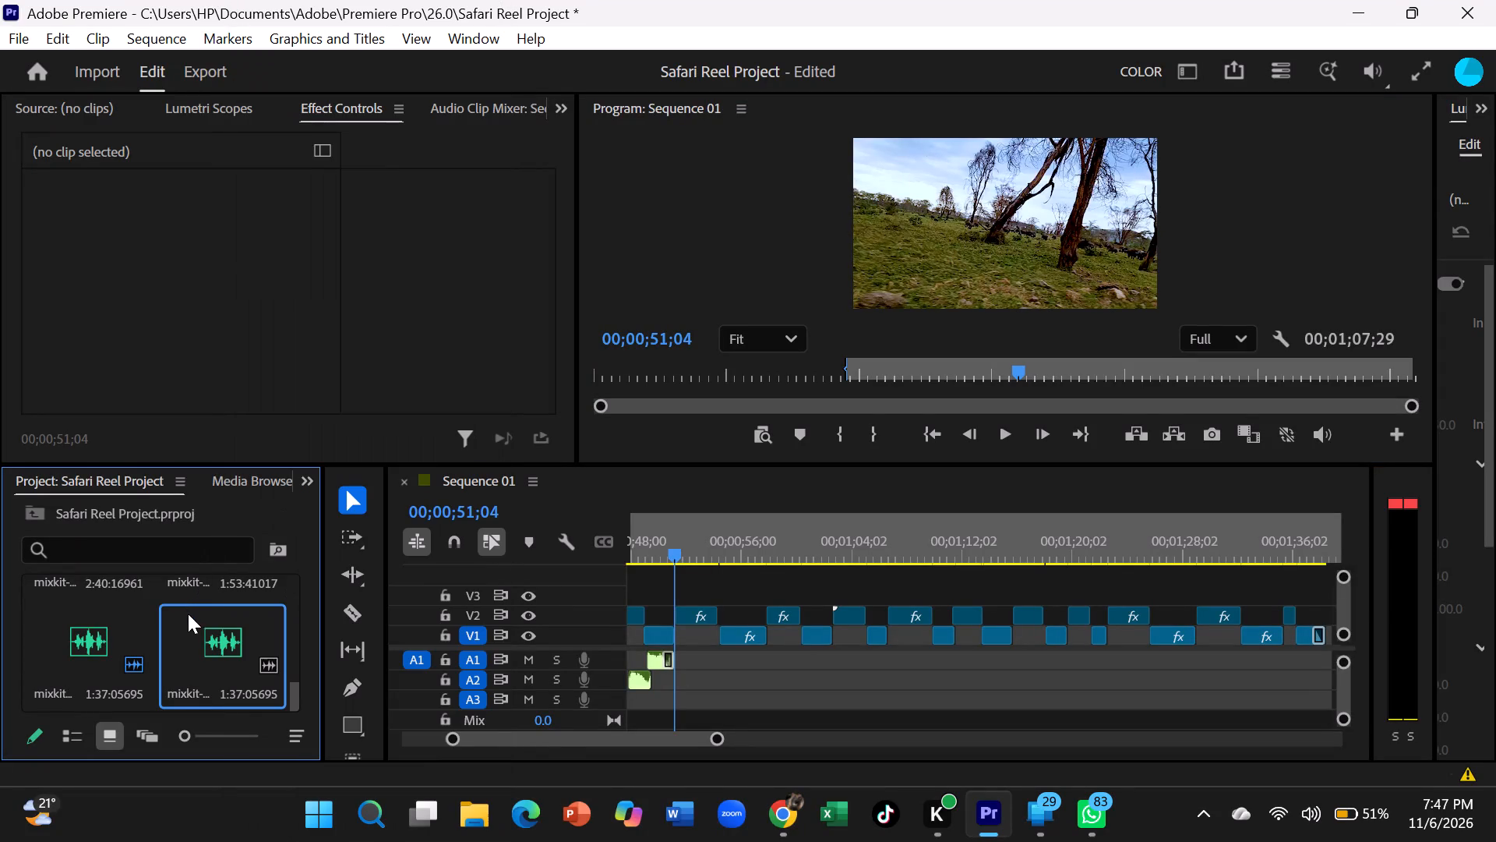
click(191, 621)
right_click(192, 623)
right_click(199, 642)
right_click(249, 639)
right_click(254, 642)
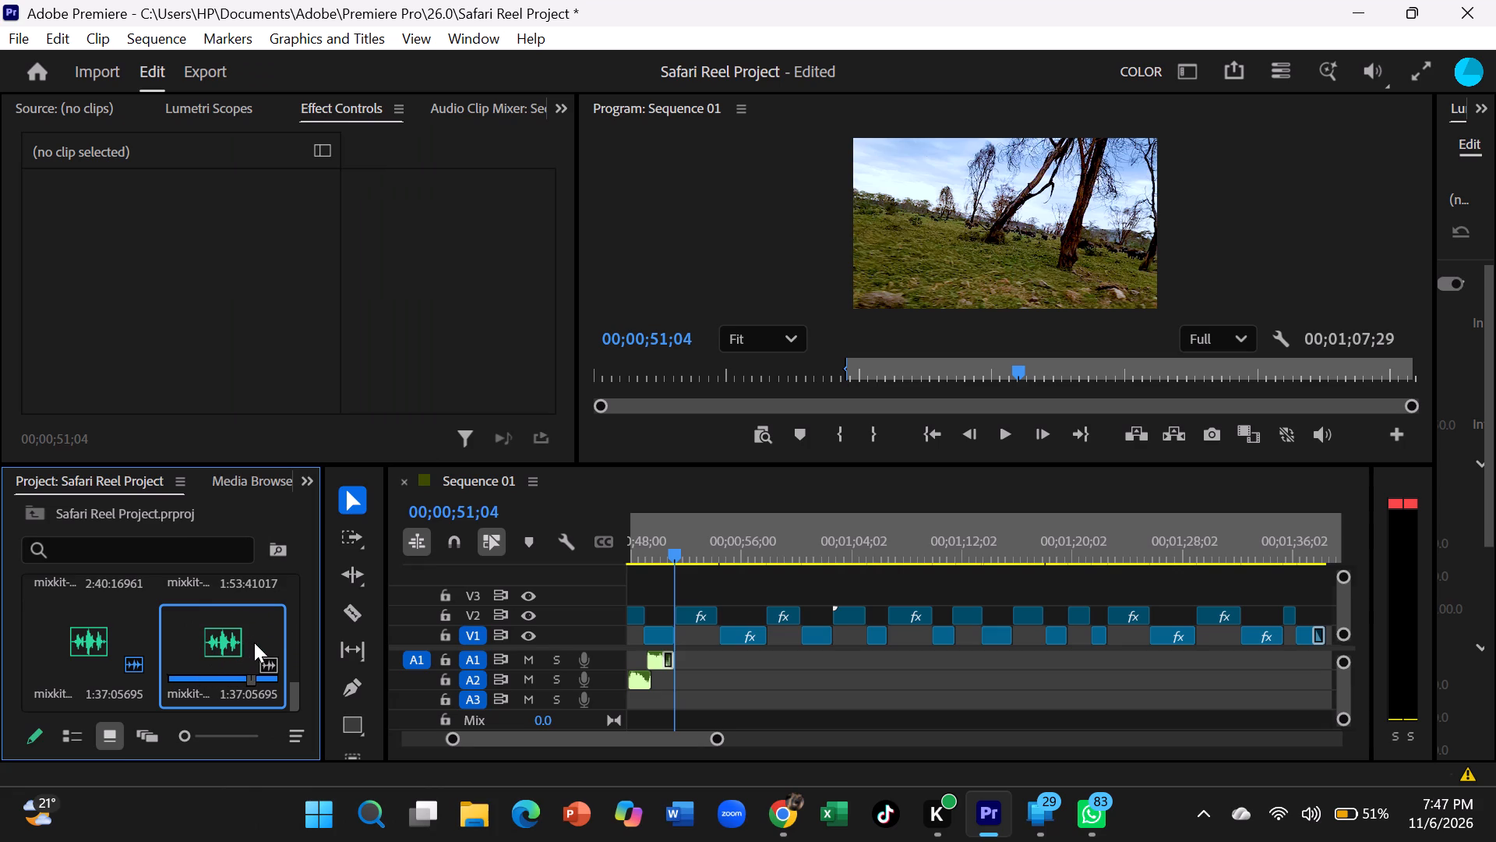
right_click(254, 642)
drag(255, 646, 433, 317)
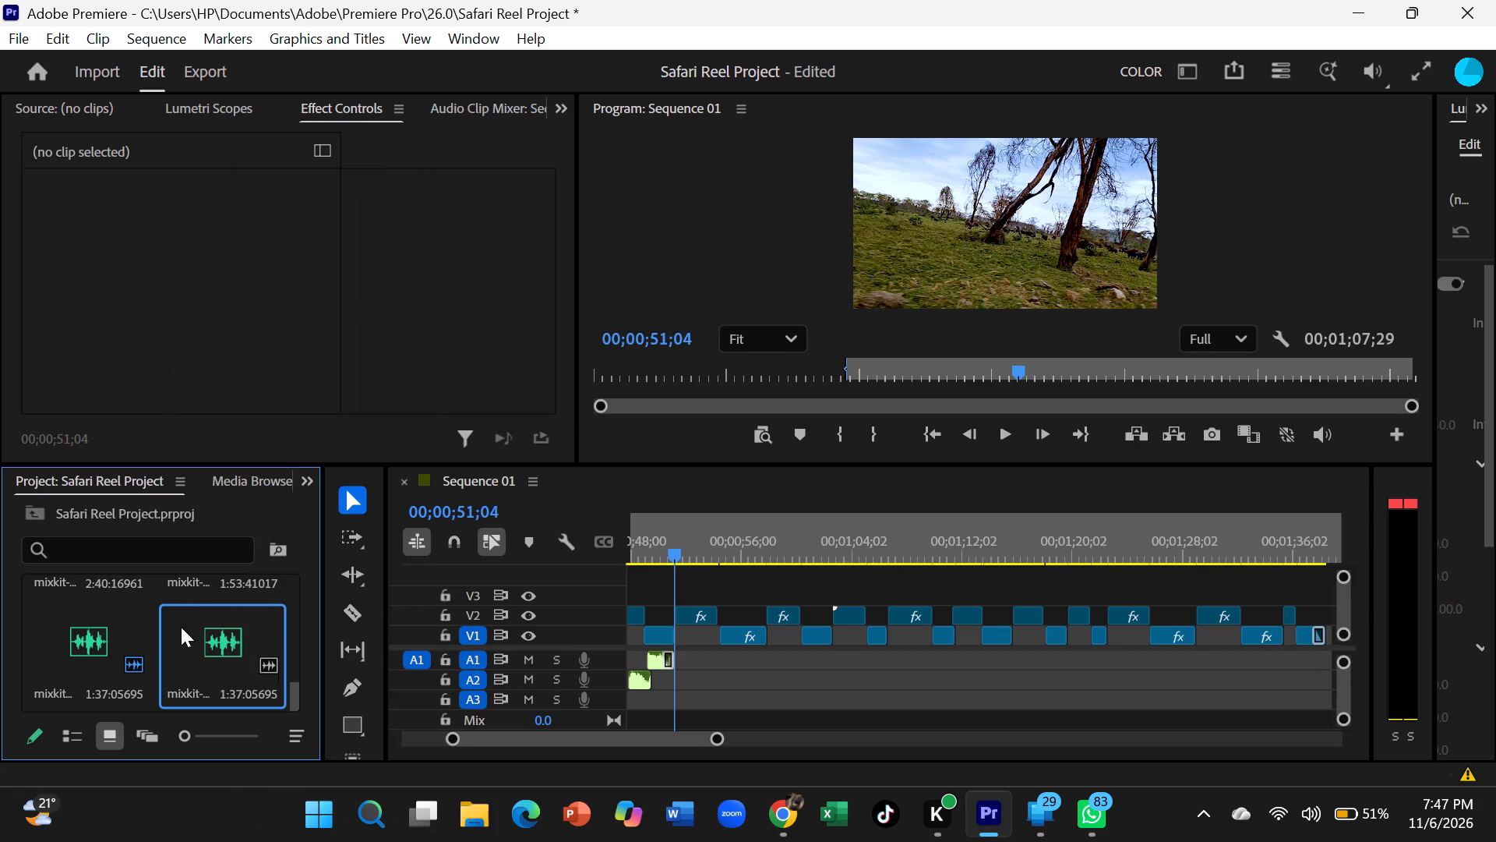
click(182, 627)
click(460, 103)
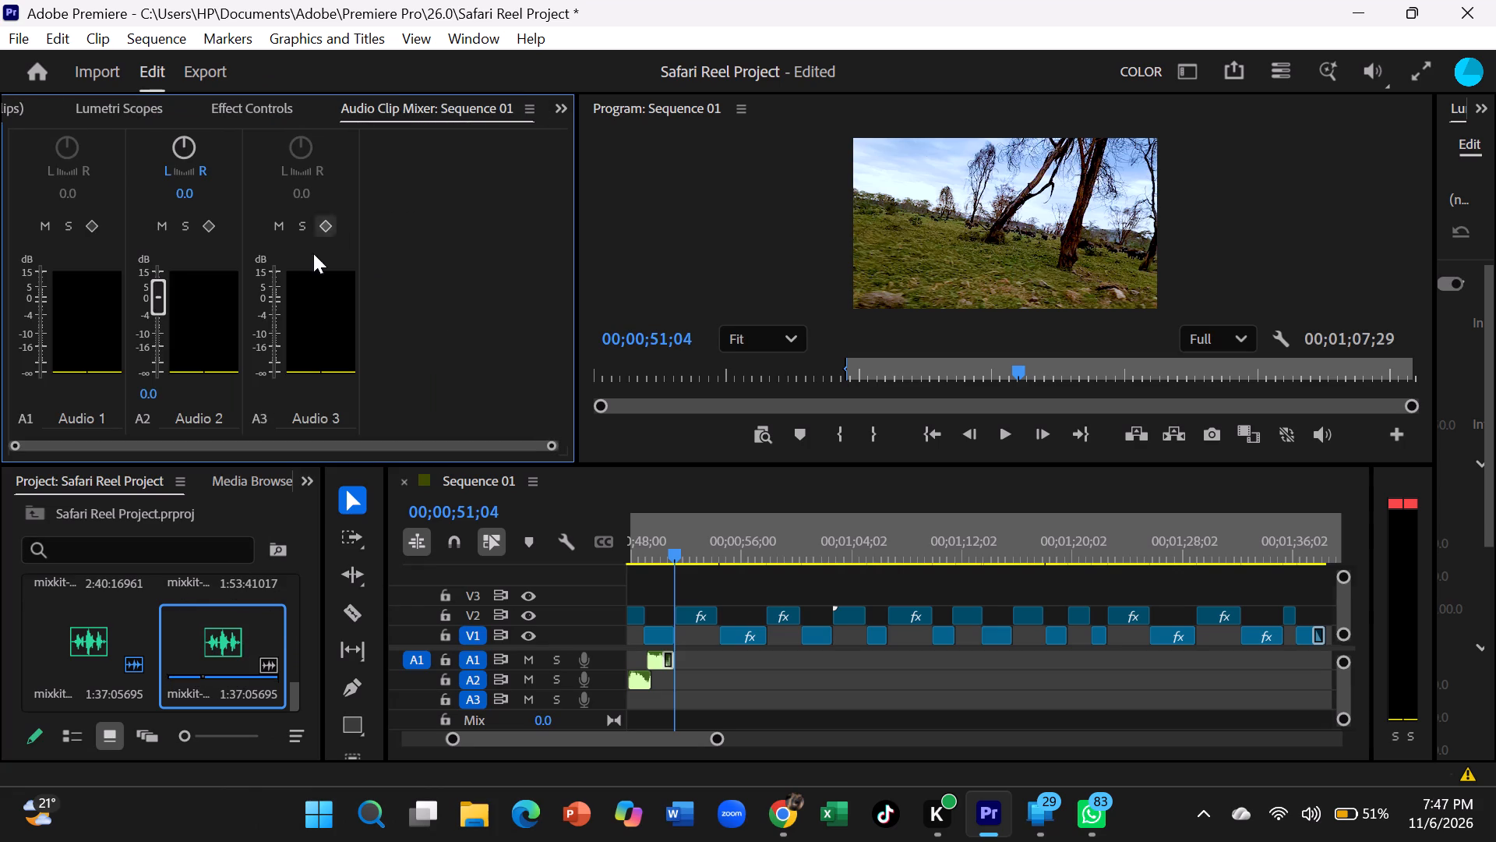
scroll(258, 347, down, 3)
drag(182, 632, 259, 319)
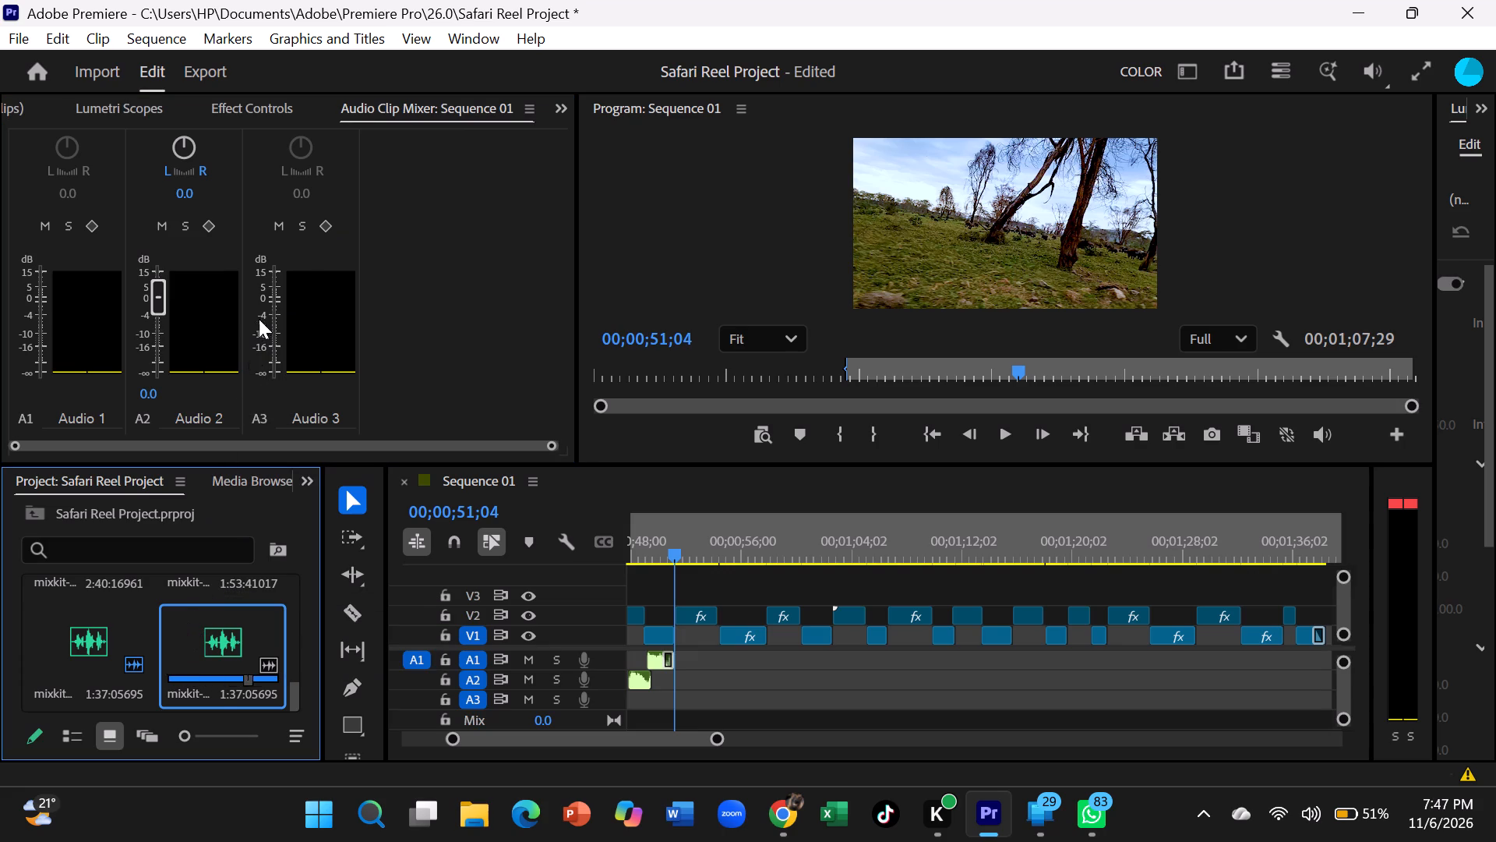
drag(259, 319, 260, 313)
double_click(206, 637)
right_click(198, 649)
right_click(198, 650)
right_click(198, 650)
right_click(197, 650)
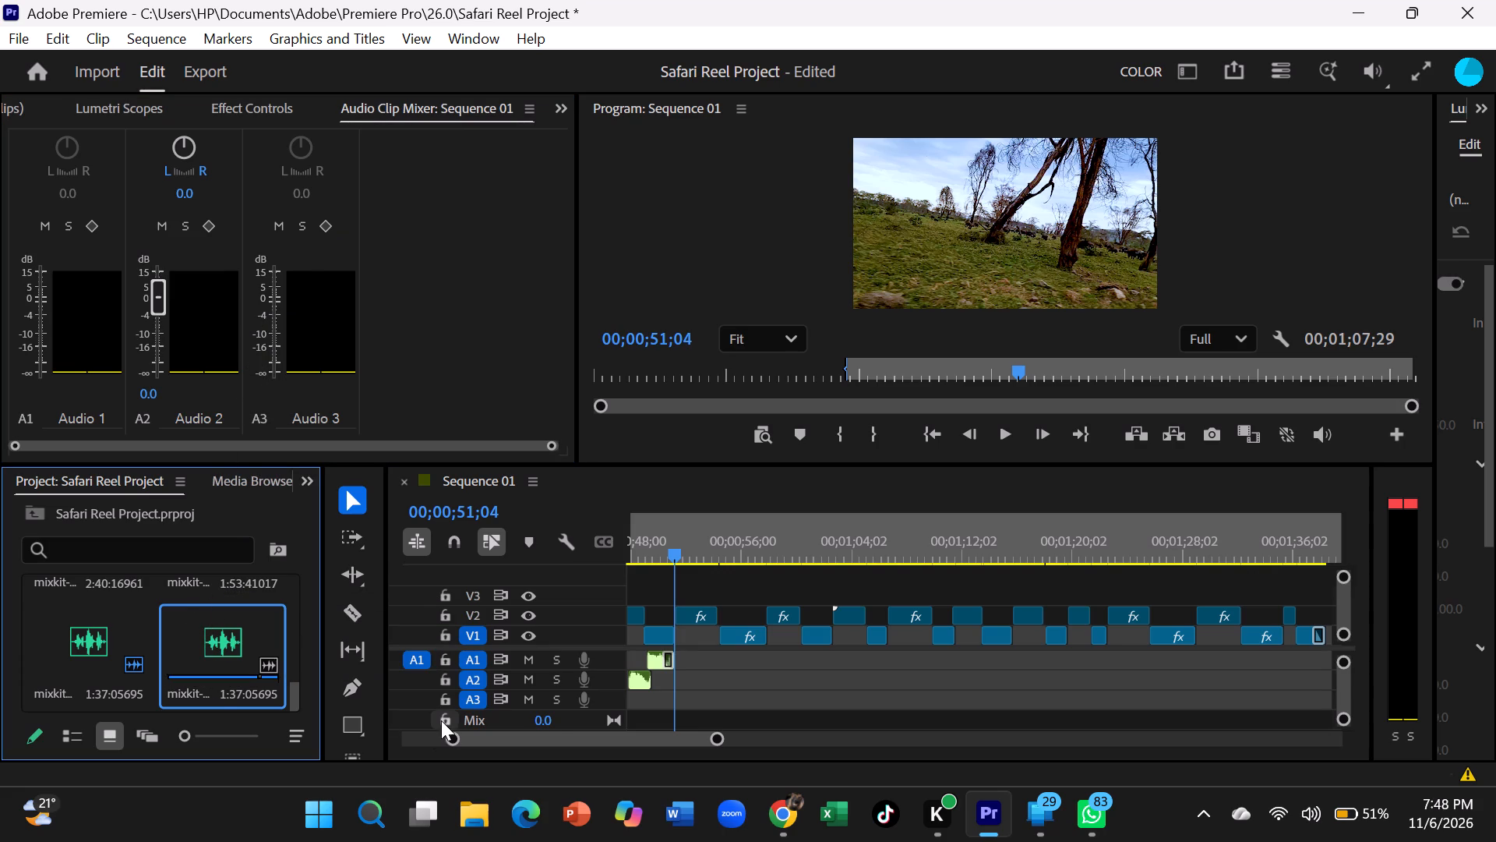
Save the Safari Reel Project.
key(ctrl+s)
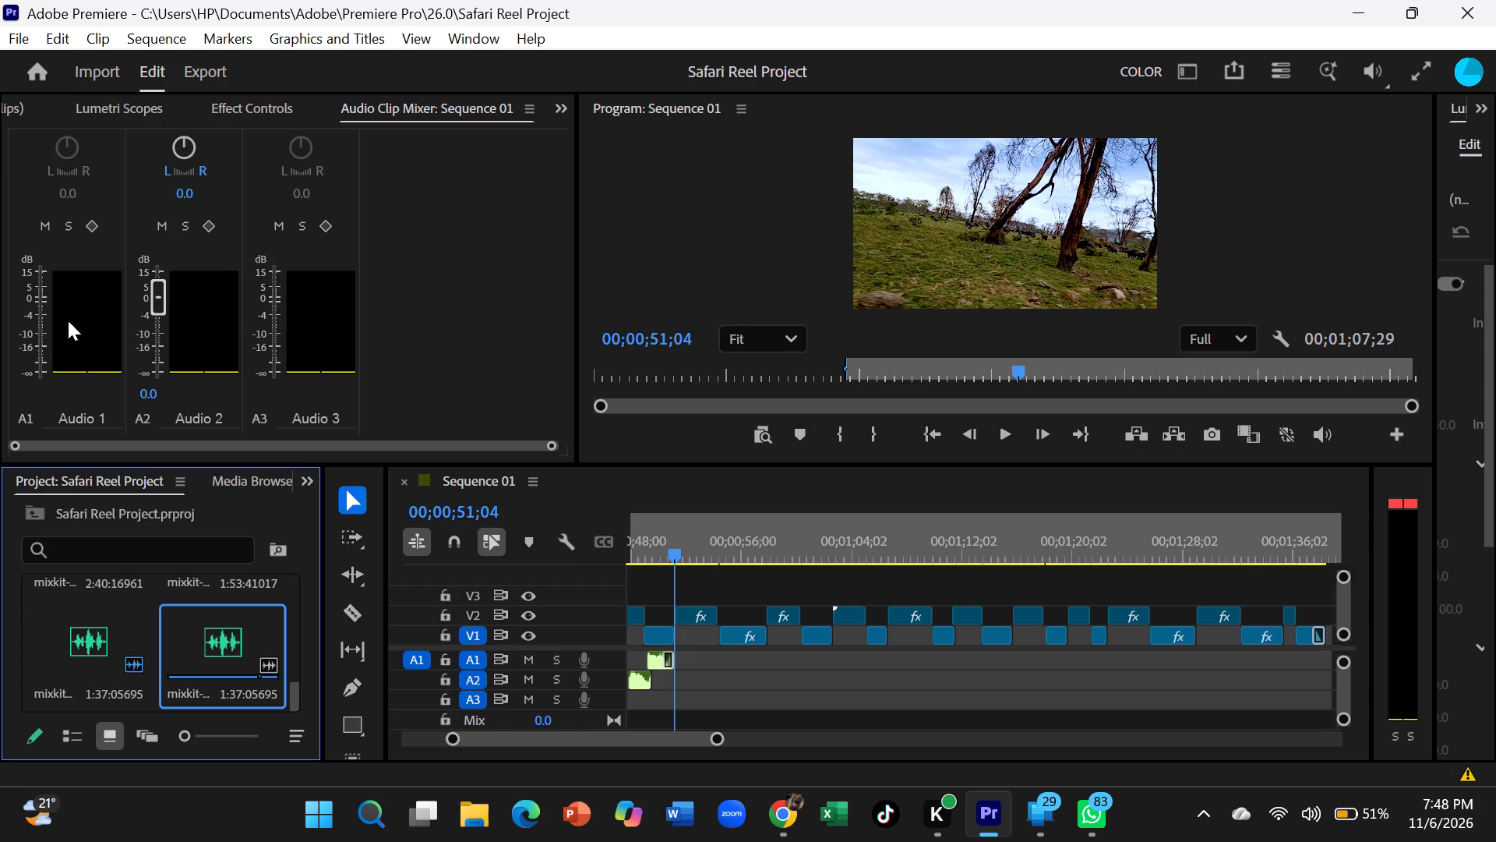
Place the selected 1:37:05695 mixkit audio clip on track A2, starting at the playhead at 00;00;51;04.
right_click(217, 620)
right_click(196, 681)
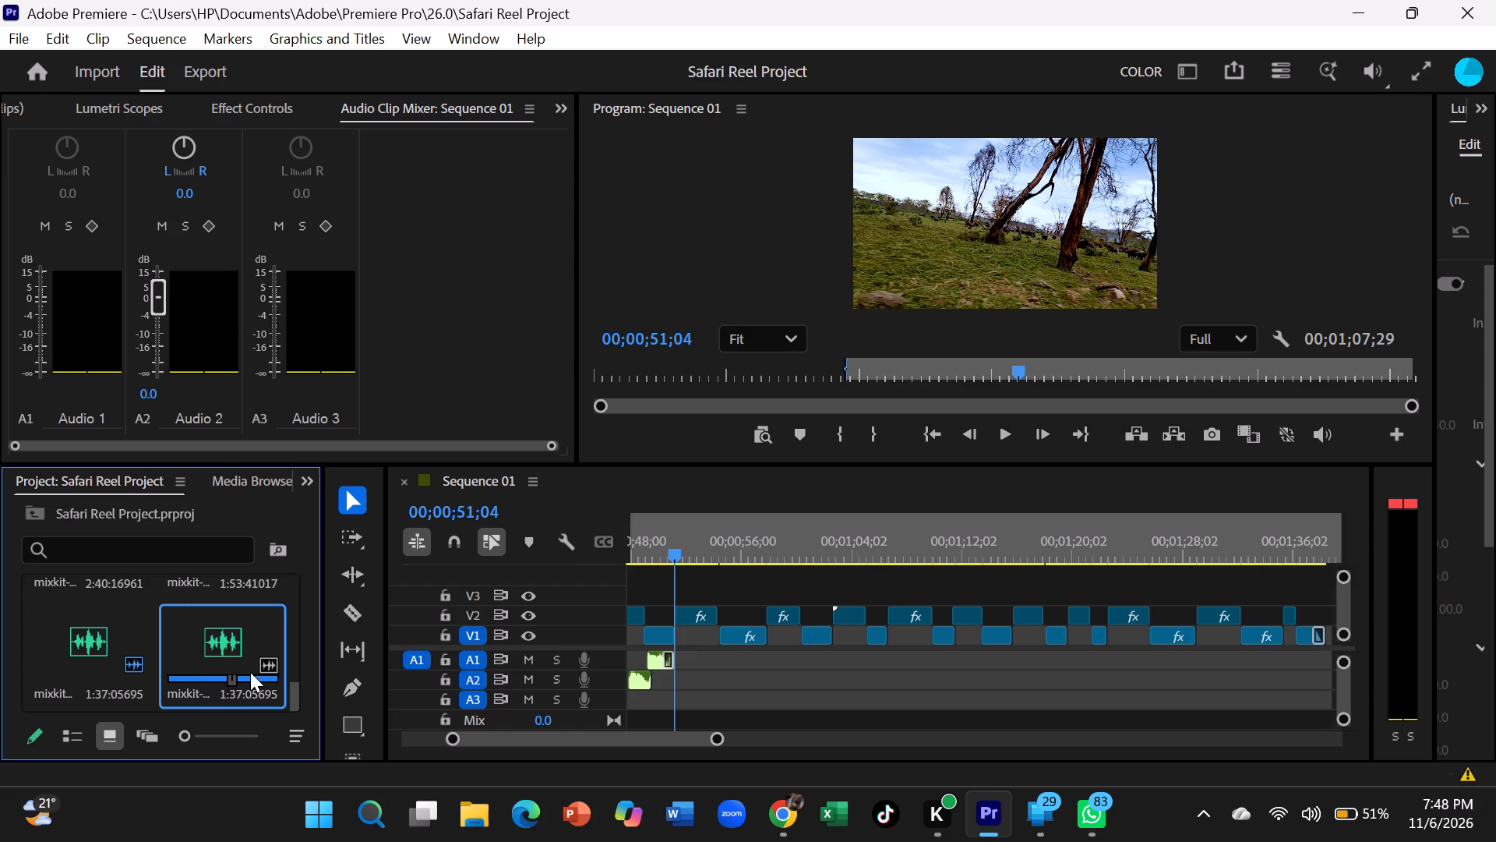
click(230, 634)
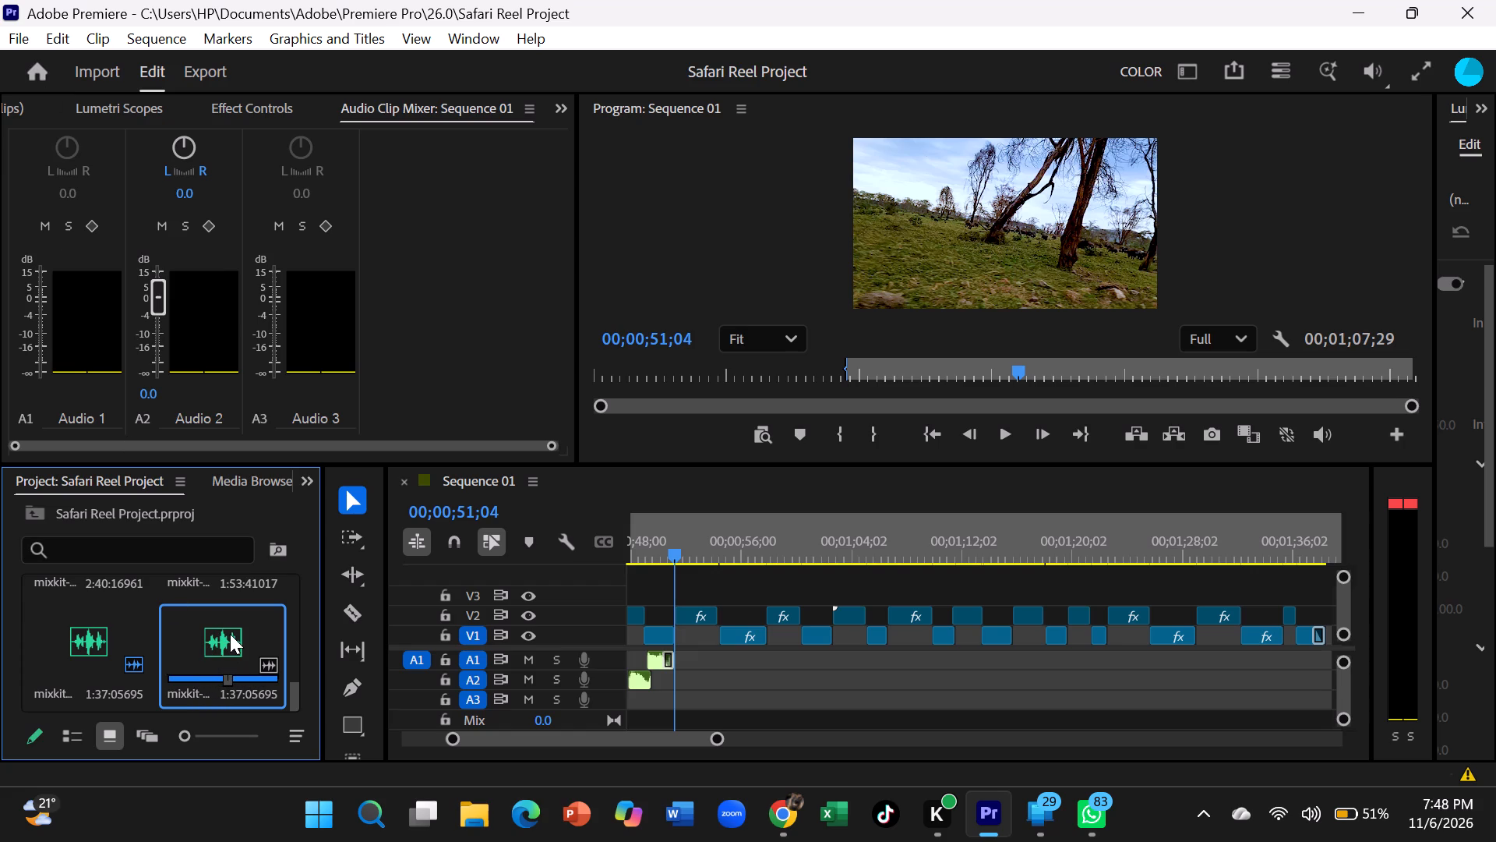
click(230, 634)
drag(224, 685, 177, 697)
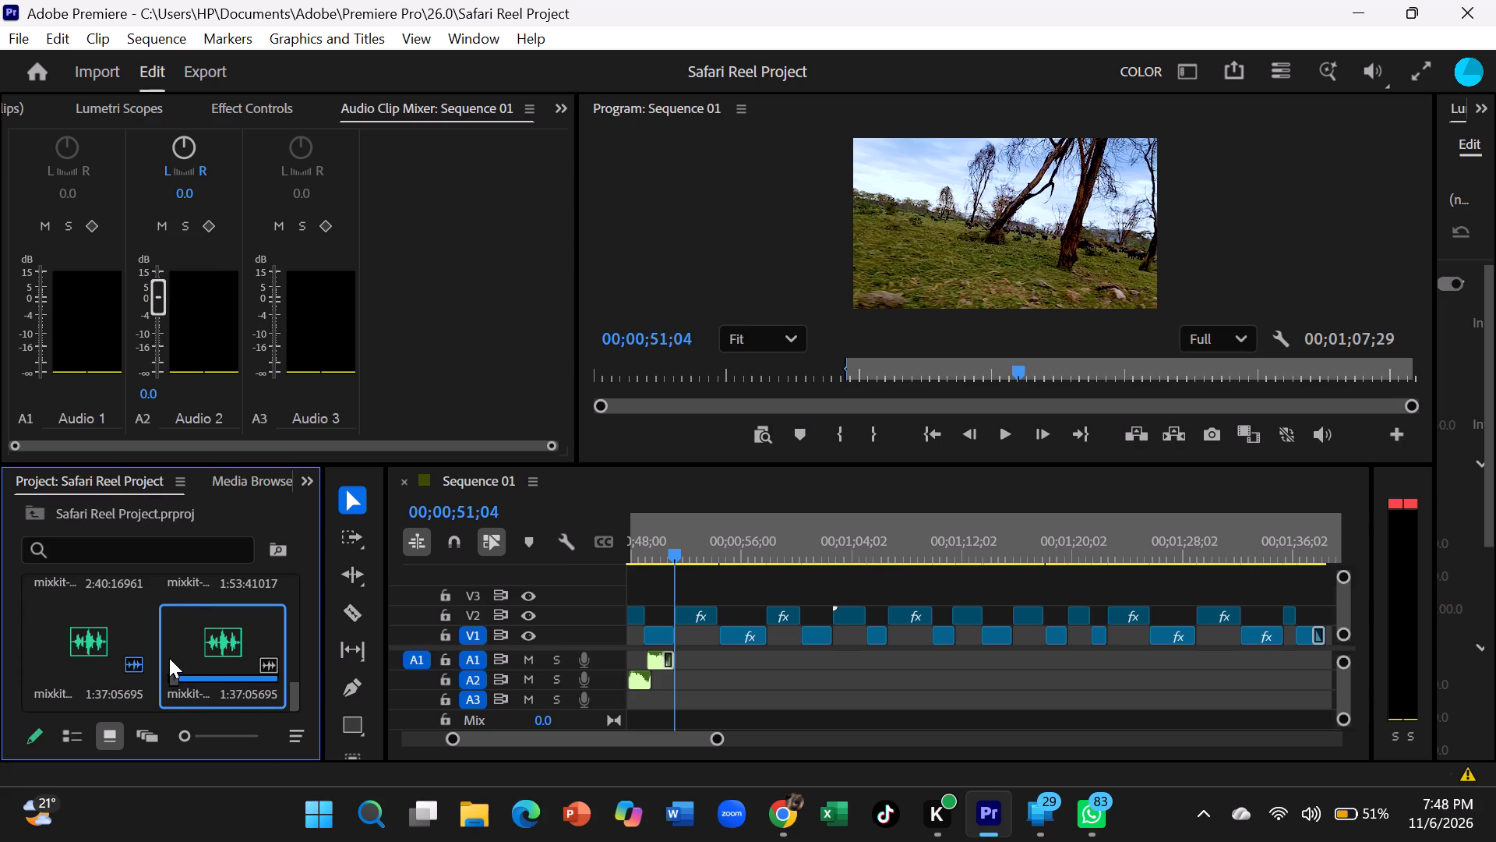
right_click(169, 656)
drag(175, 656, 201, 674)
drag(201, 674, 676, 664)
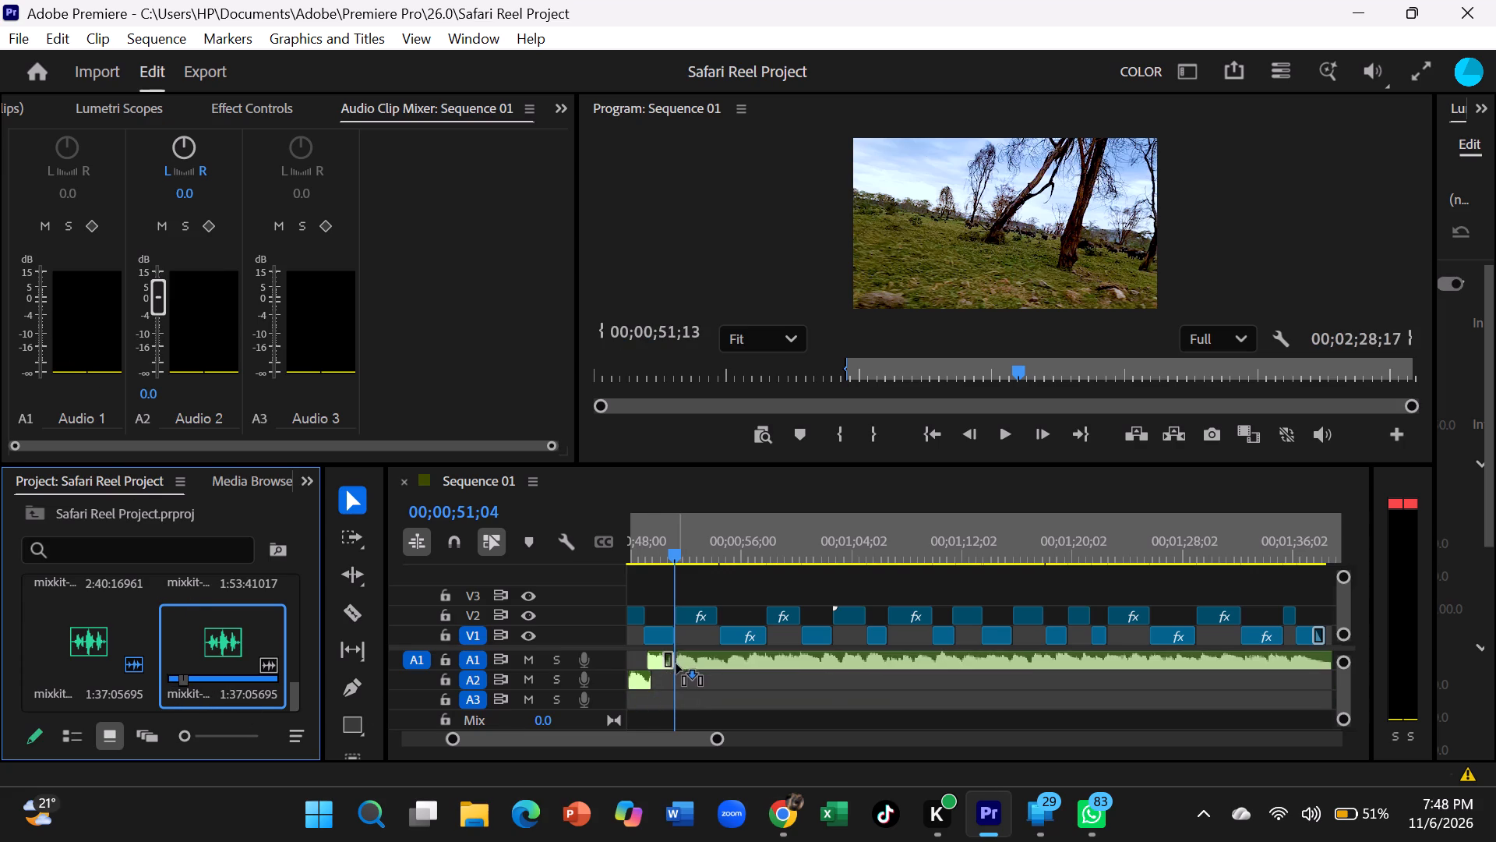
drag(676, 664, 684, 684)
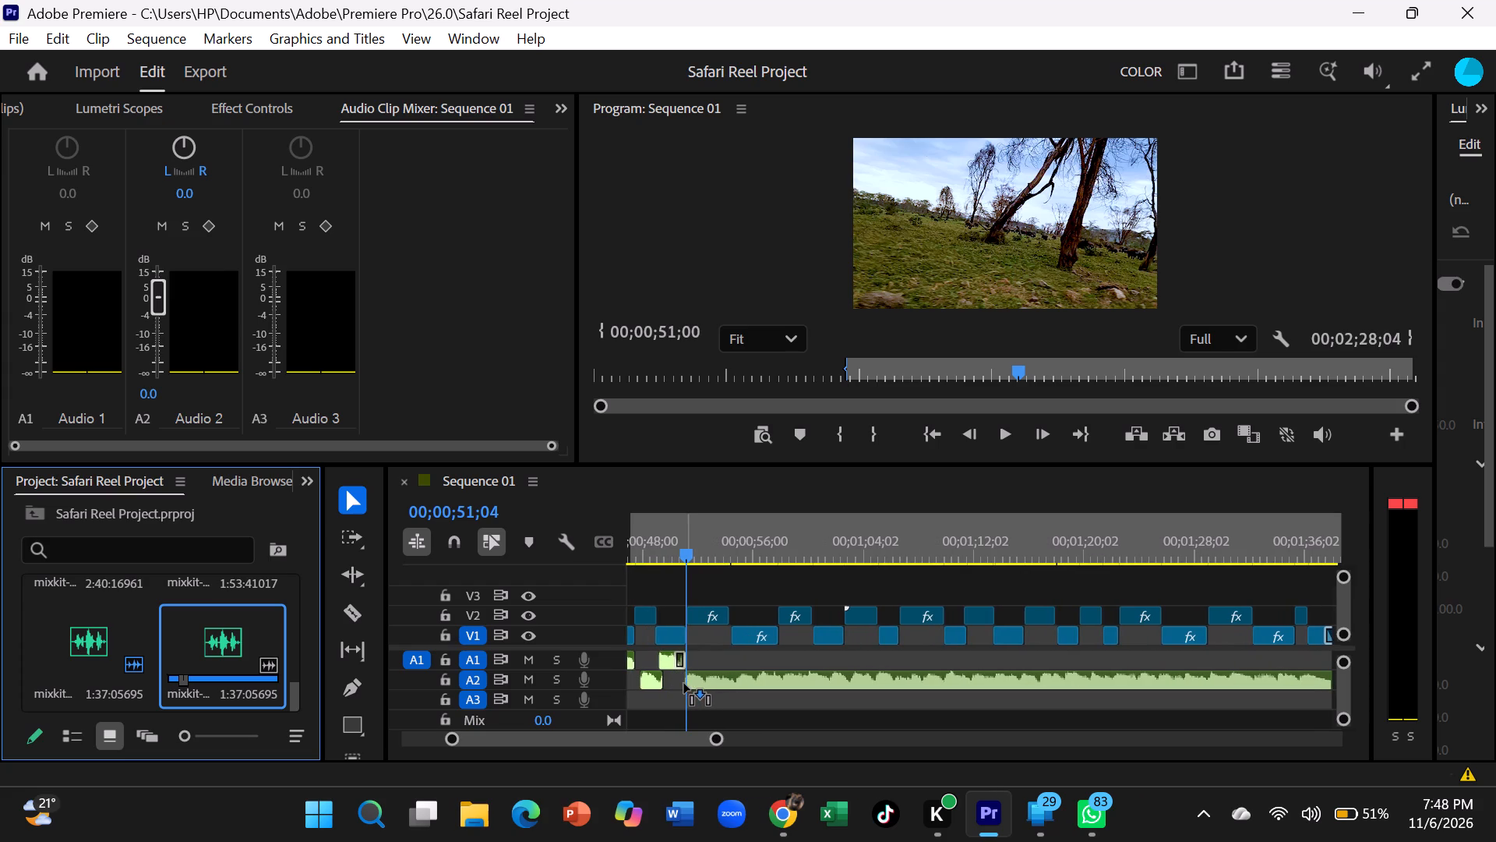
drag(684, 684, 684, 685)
Play the sequence from 00;00;51;04 to hear the newly placed music on A2, stopping at 00;00;58;16.
click(1005, 436)
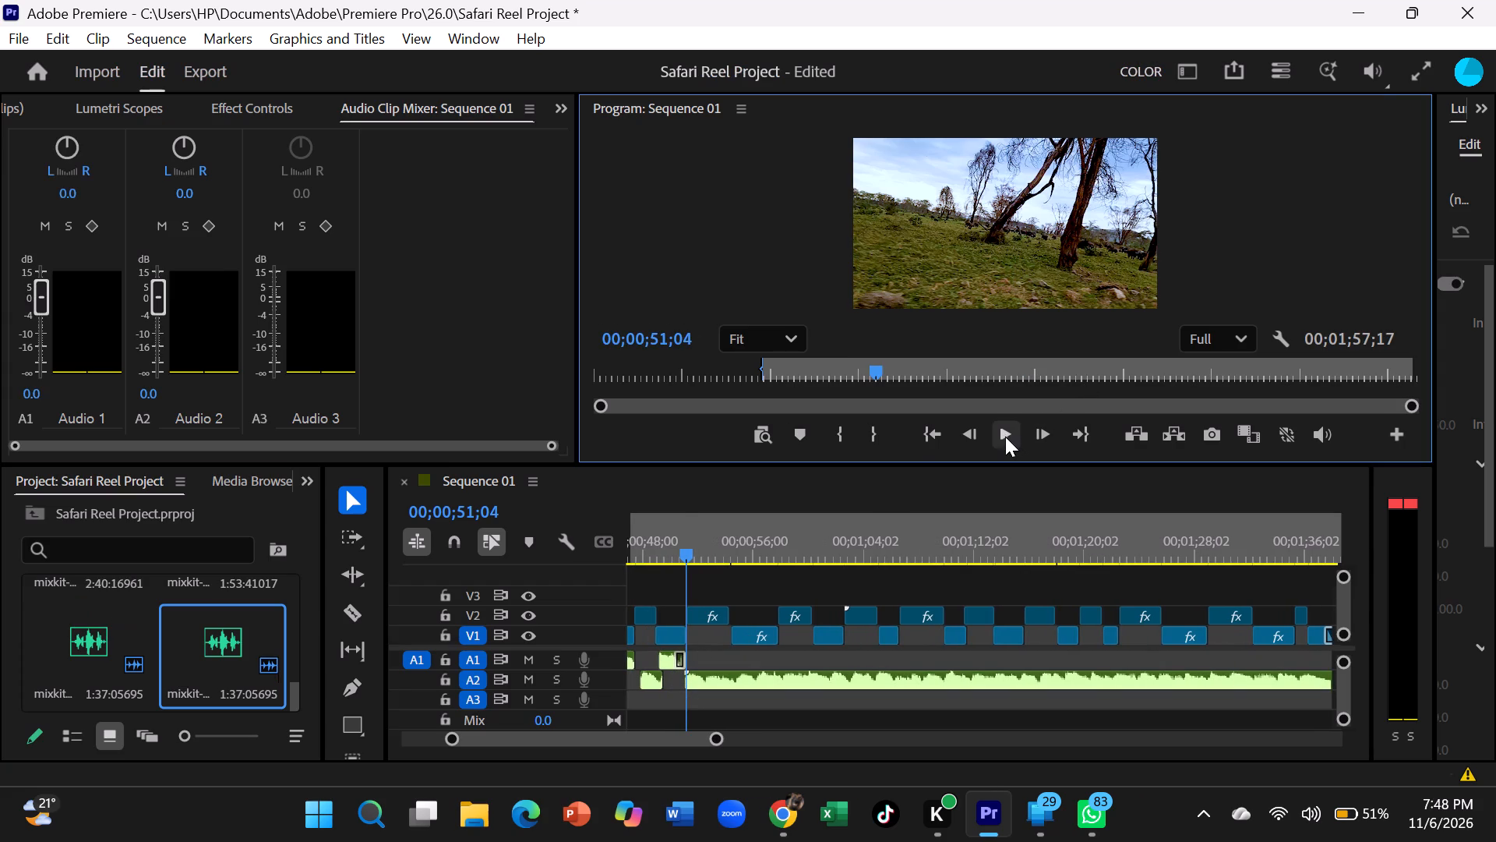
click(725, 676)
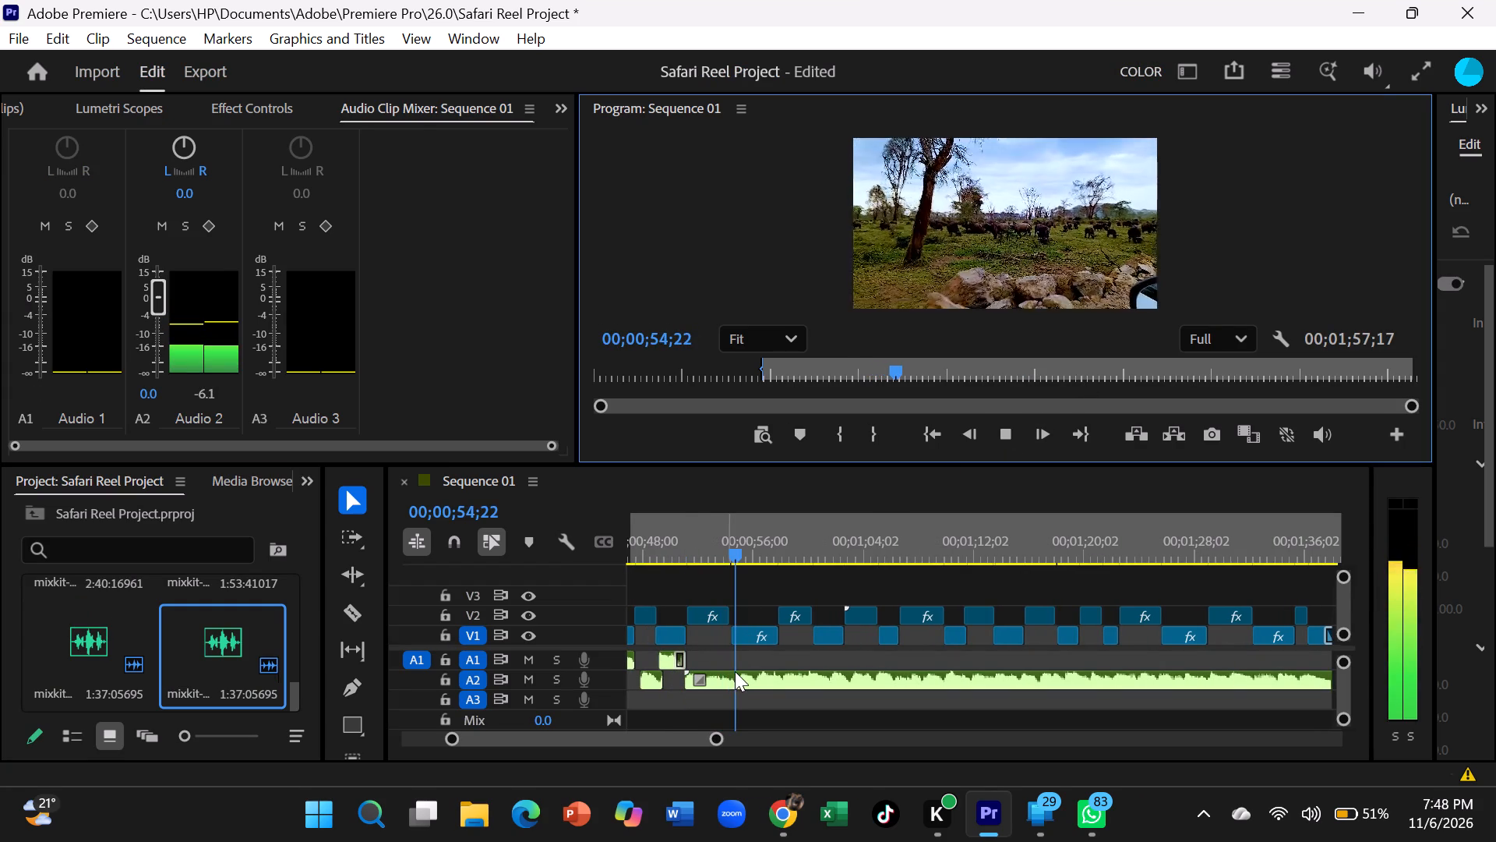
click(764, 677)
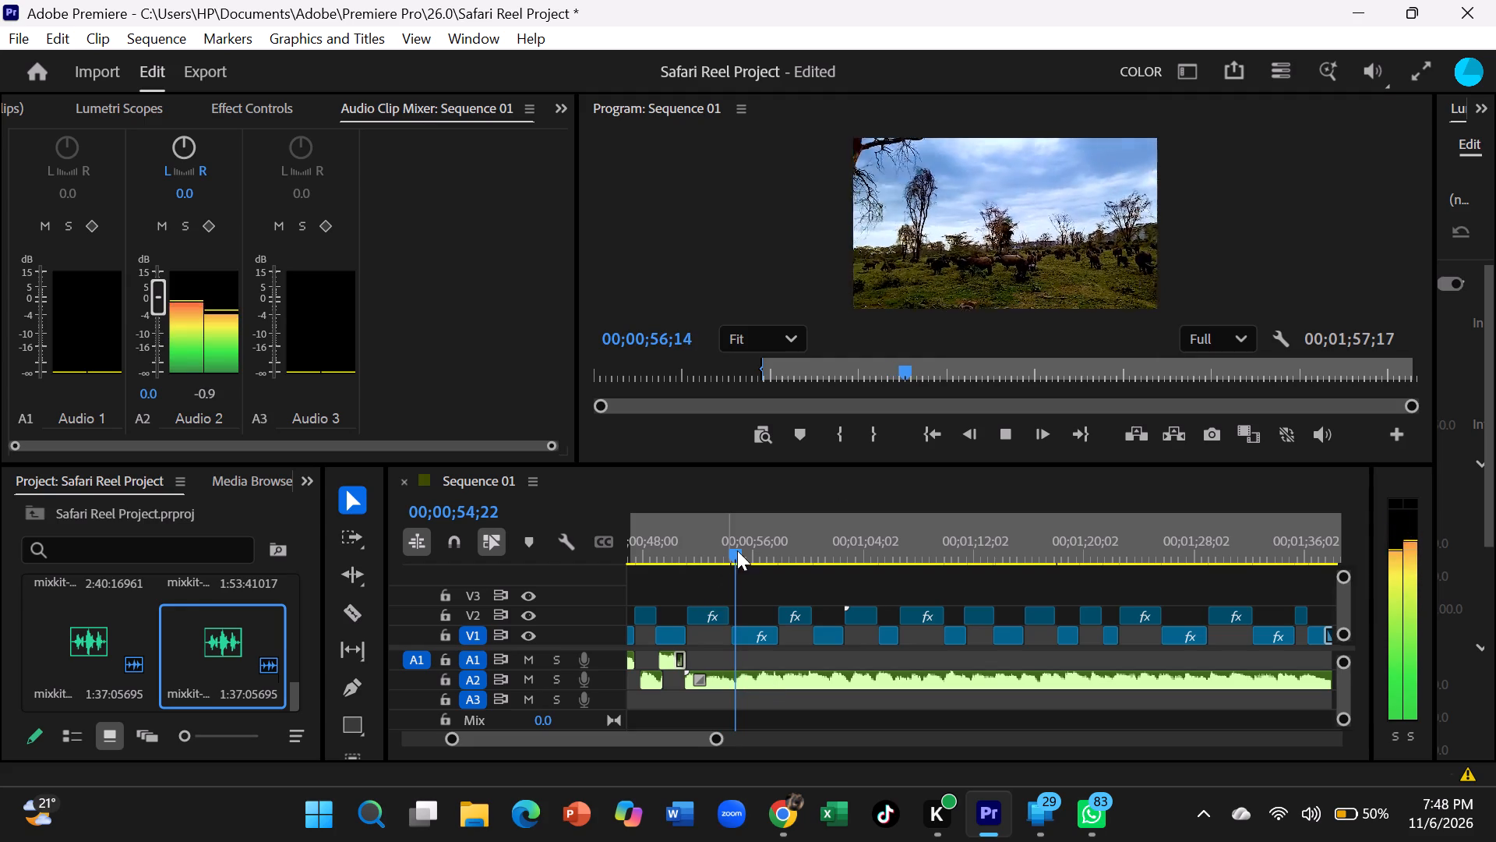
click(1007, 425)
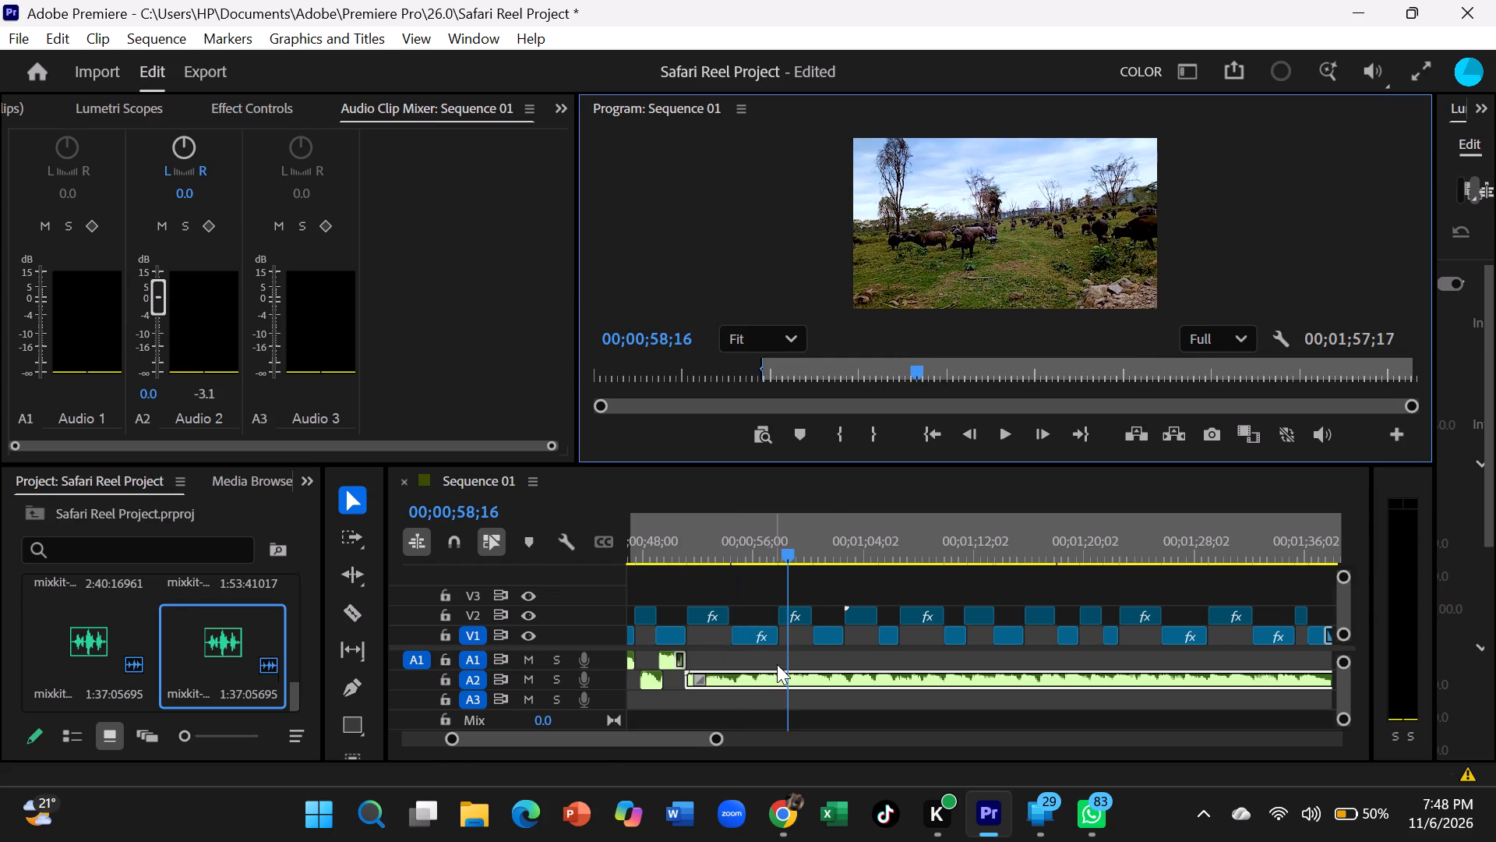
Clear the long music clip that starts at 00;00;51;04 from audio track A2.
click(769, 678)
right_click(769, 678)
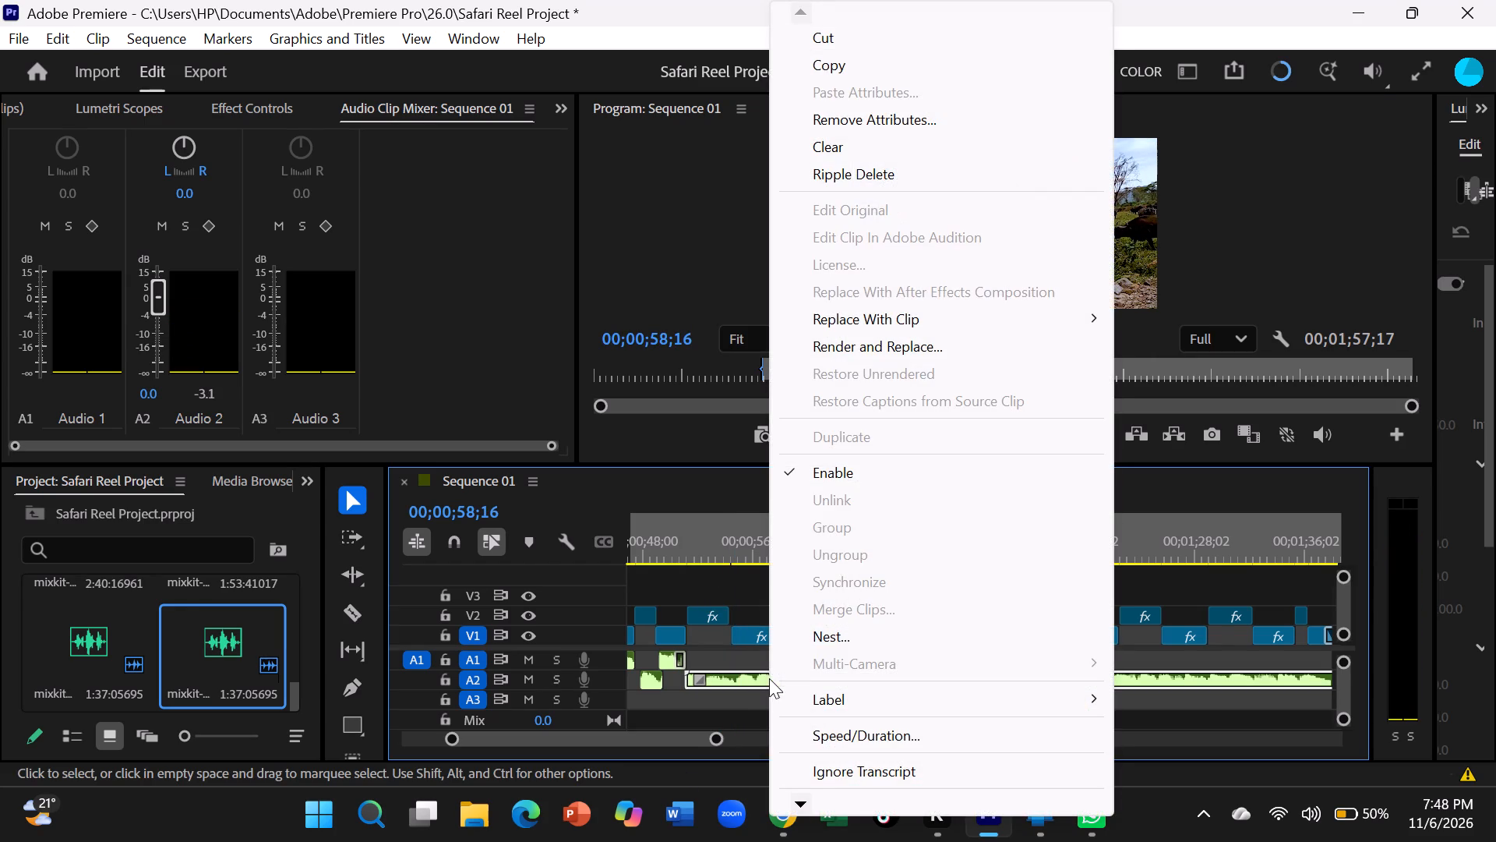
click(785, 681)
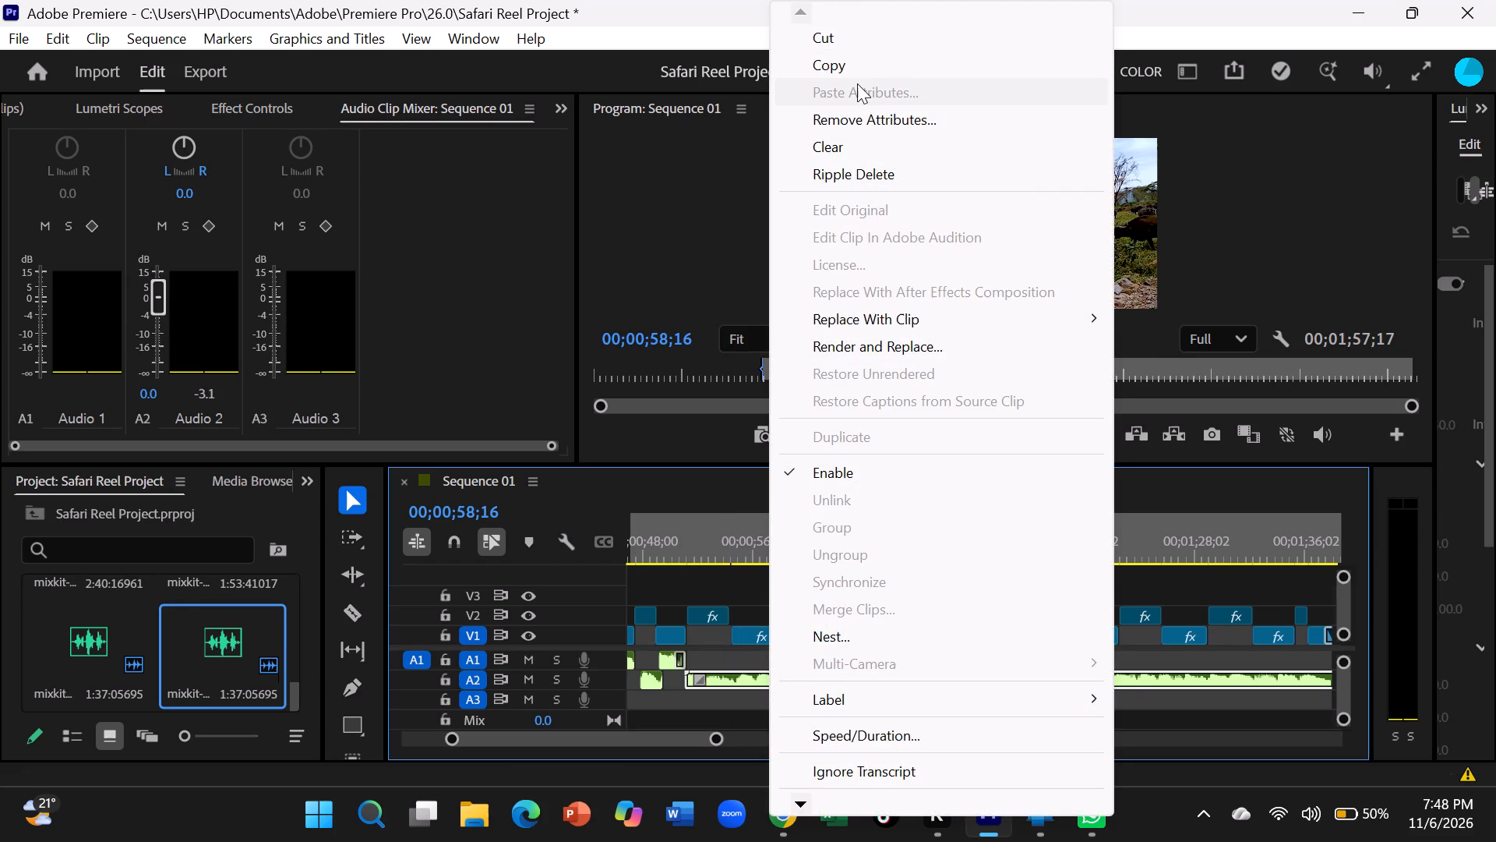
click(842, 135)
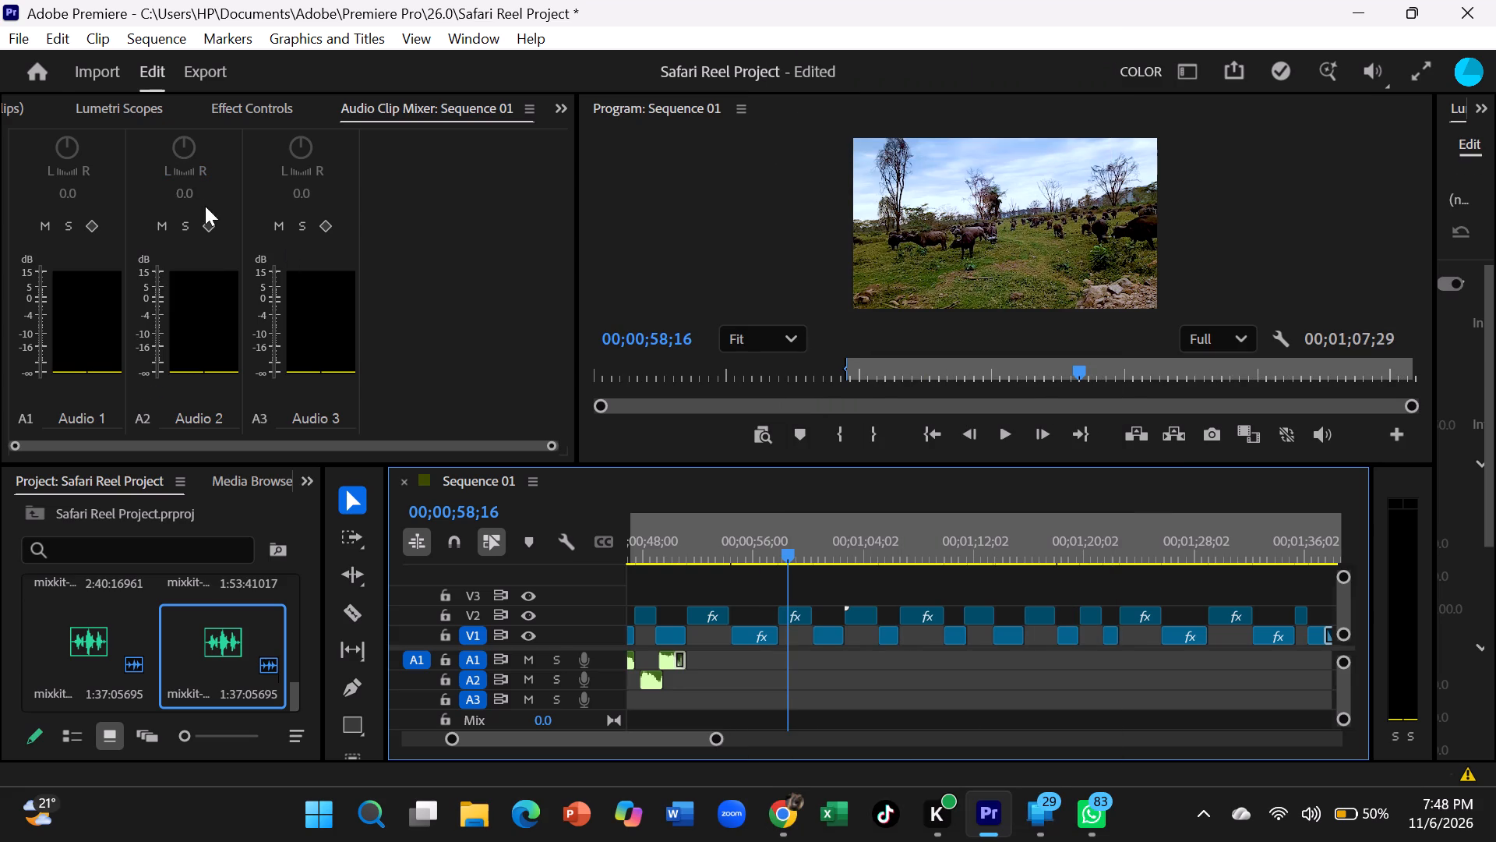
Start importing another media file into the Safari Reel Project.
click(113, 74)
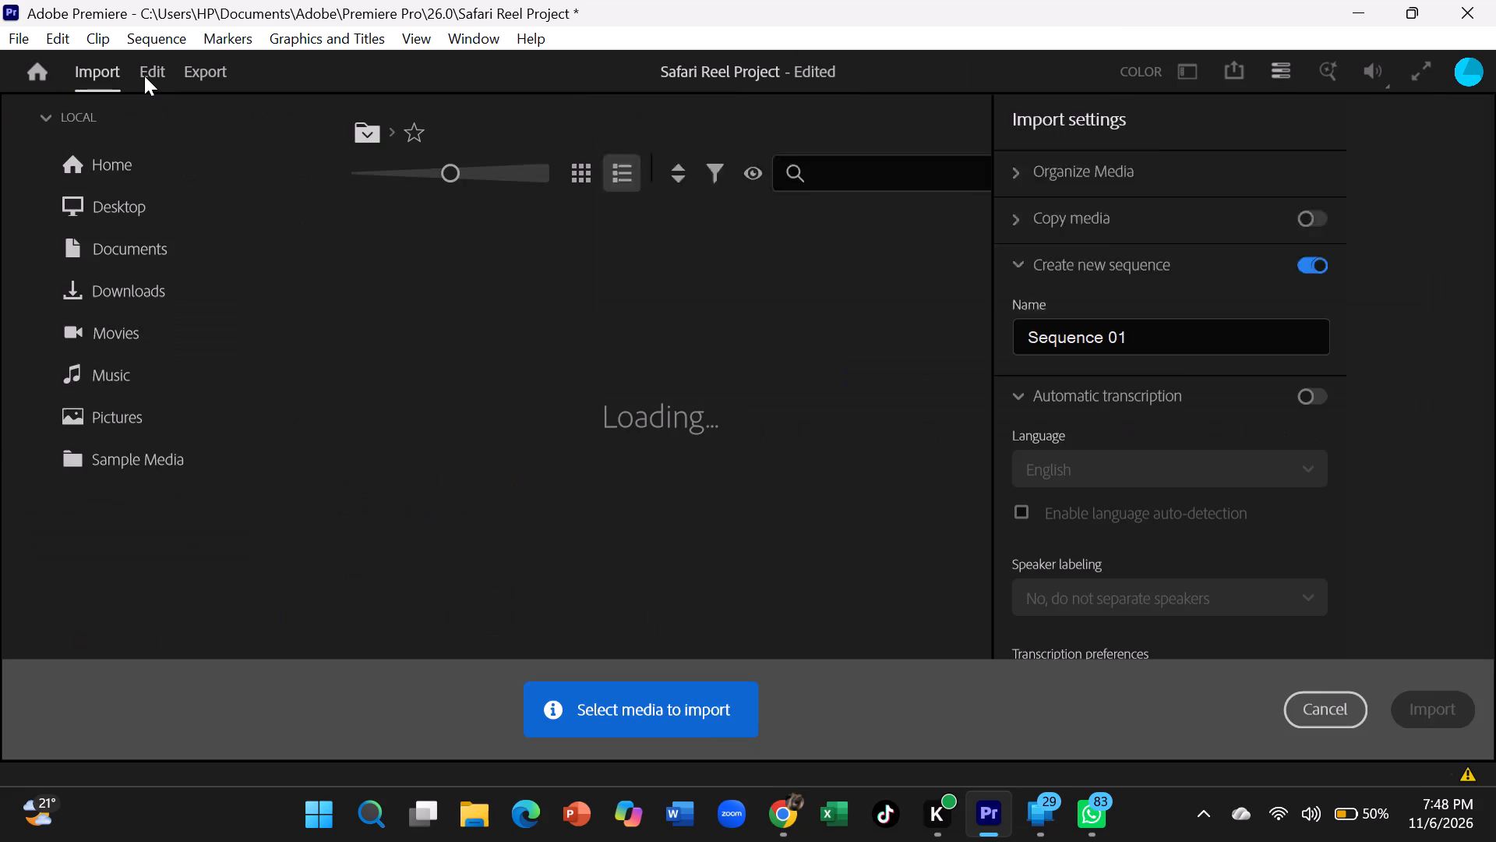
click(144, 76)
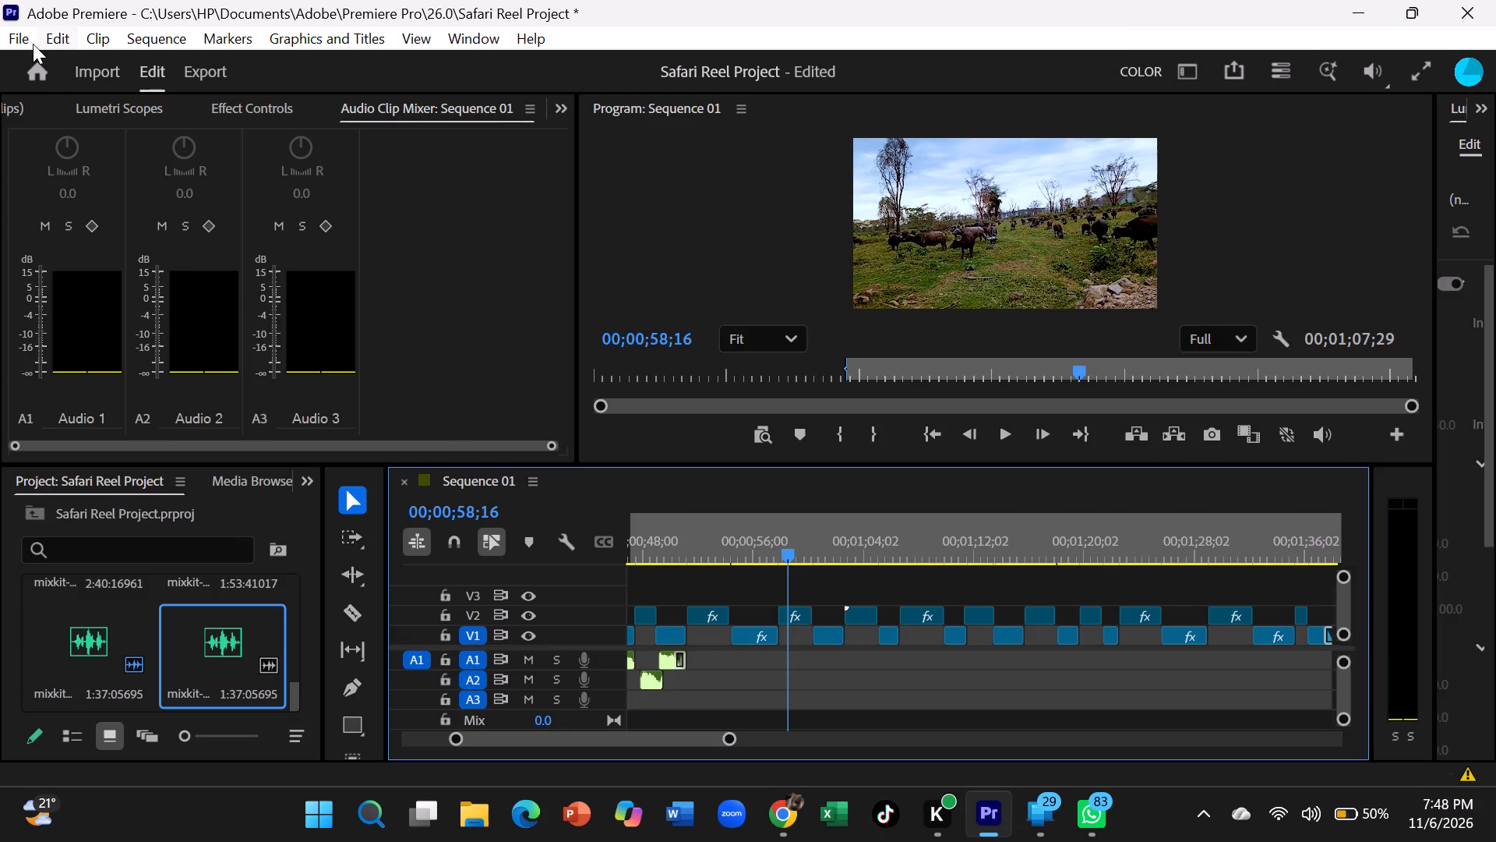
click(17, 35)
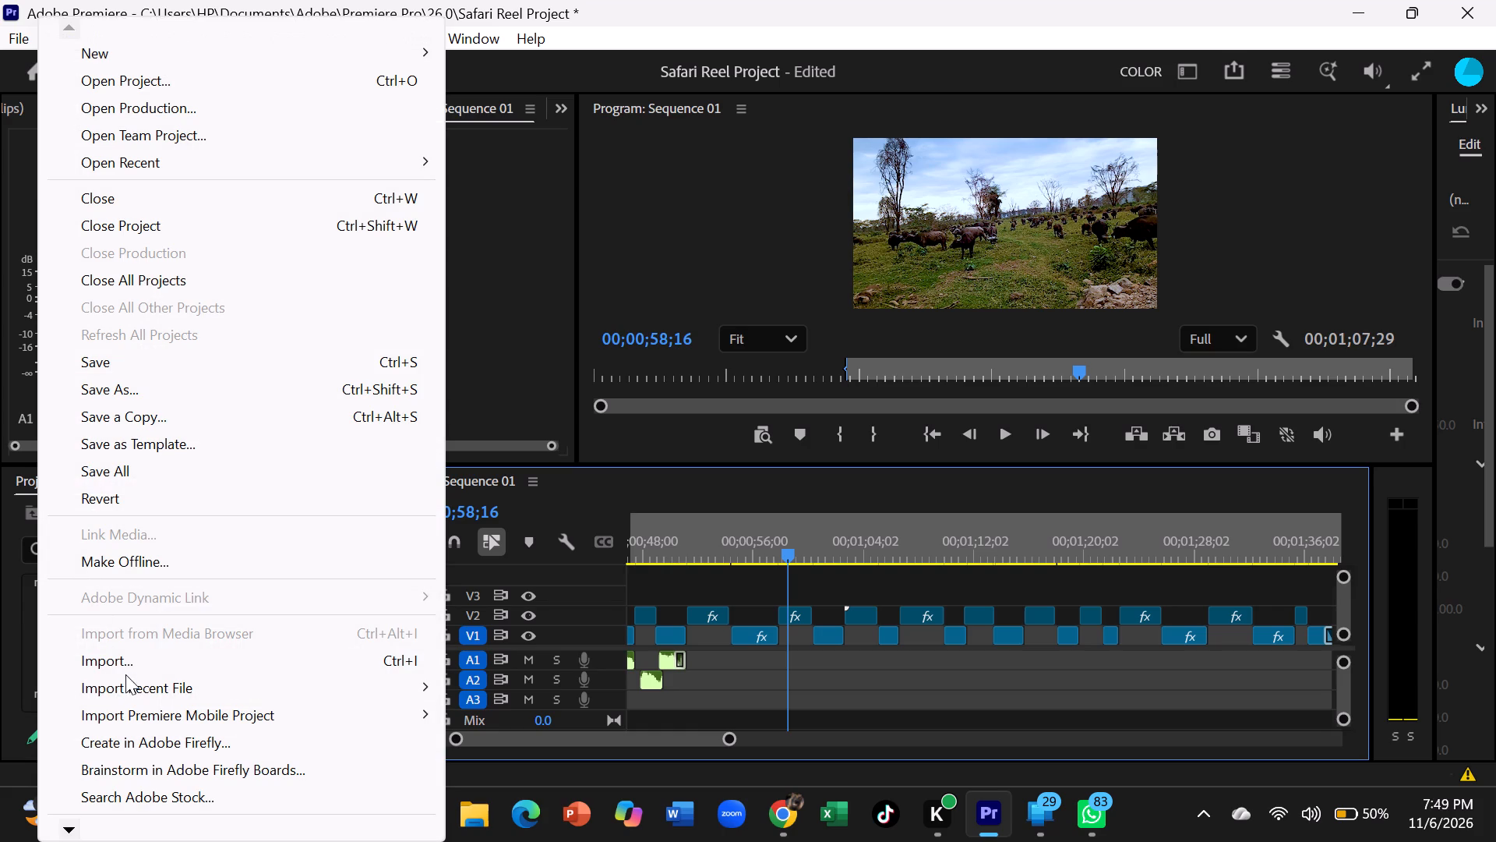
click(121, 653)
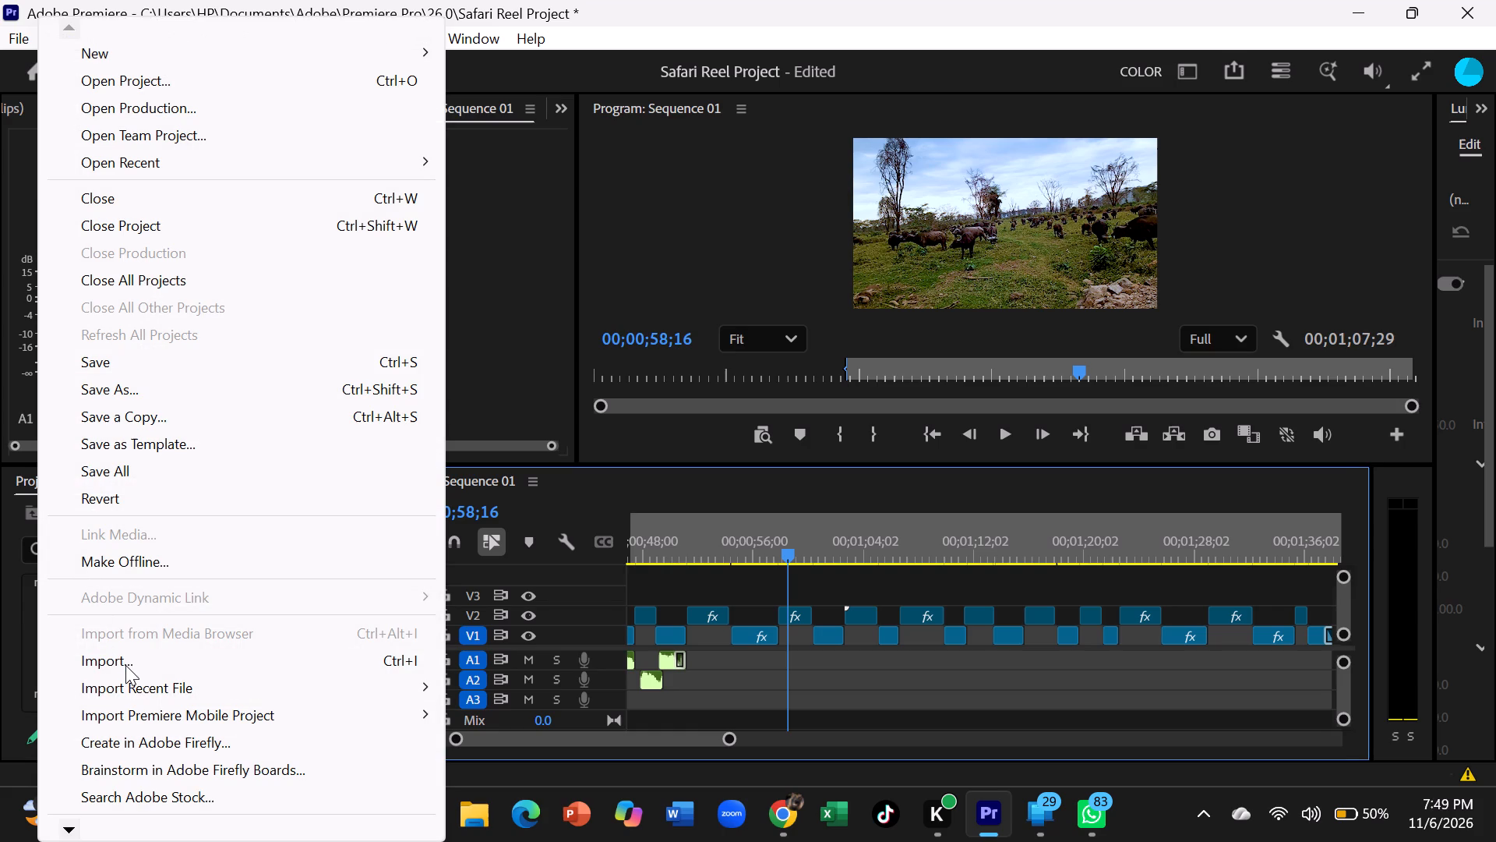
click(125, 665)
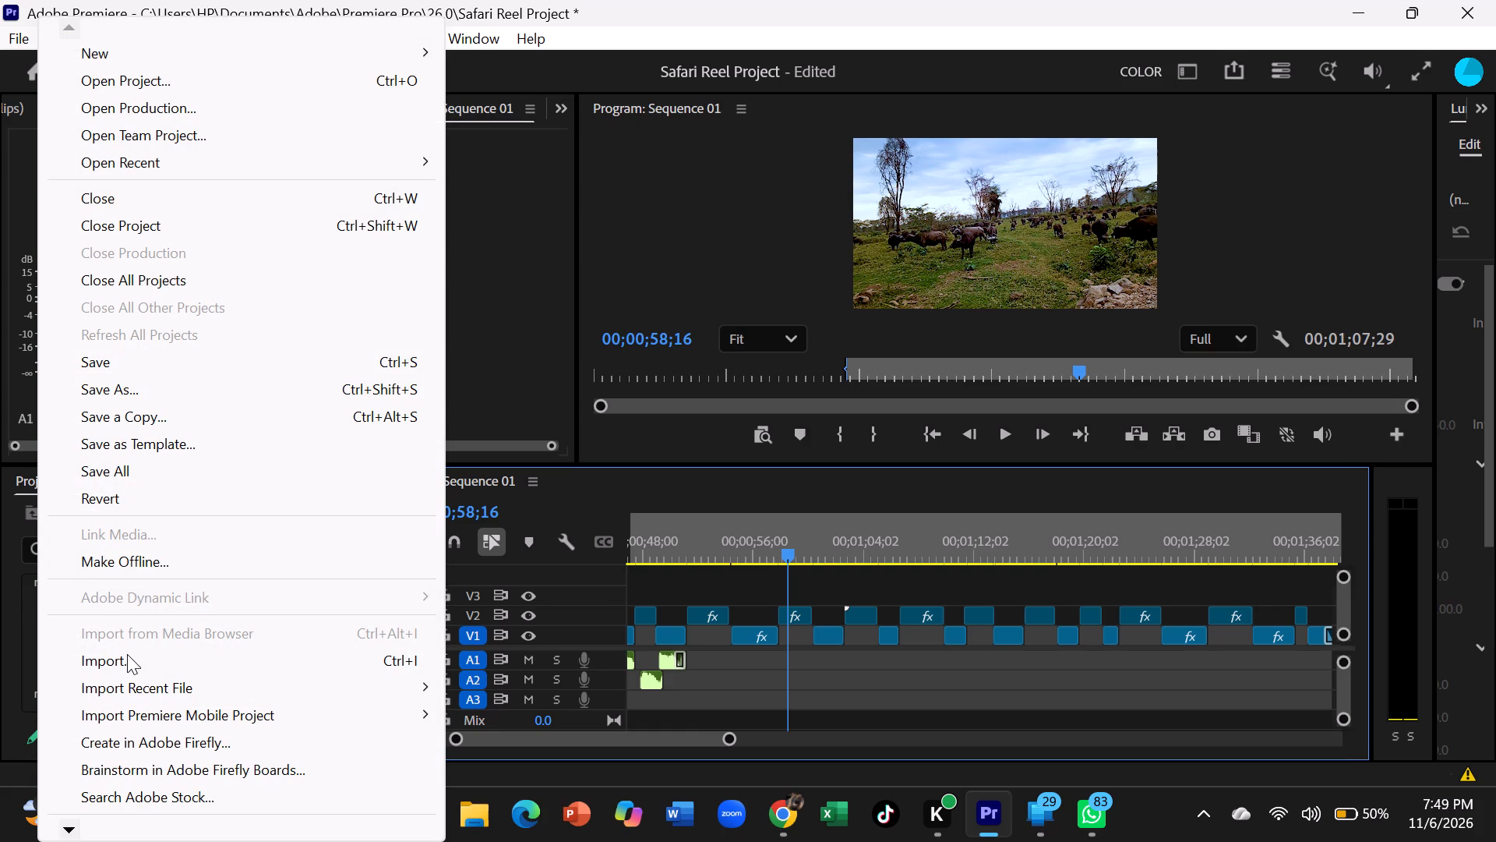
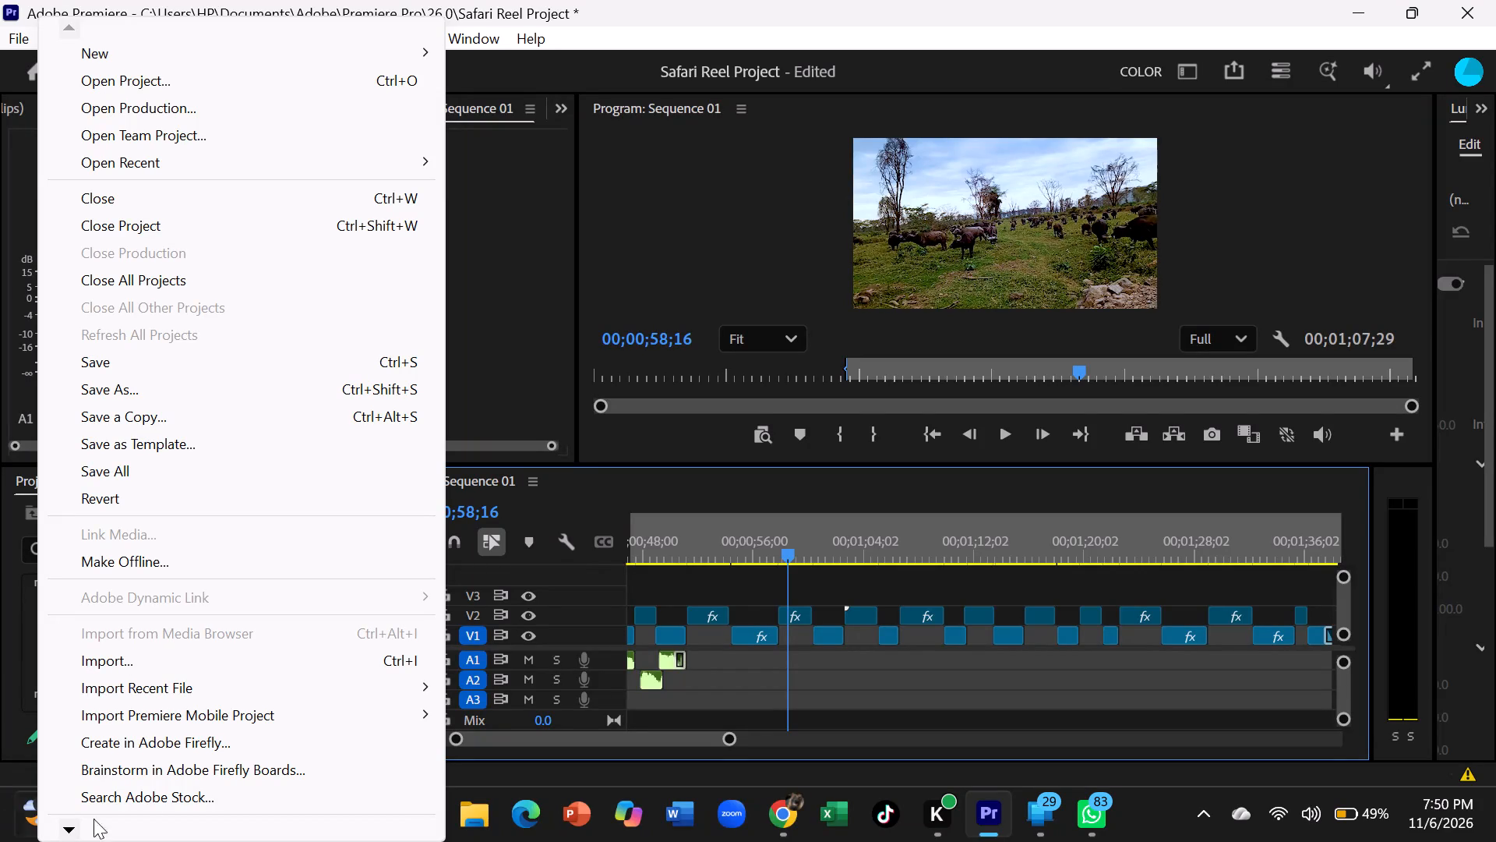
Open the file import dialog to bring another media file into the Safari Reel Project.
click(135, 656)
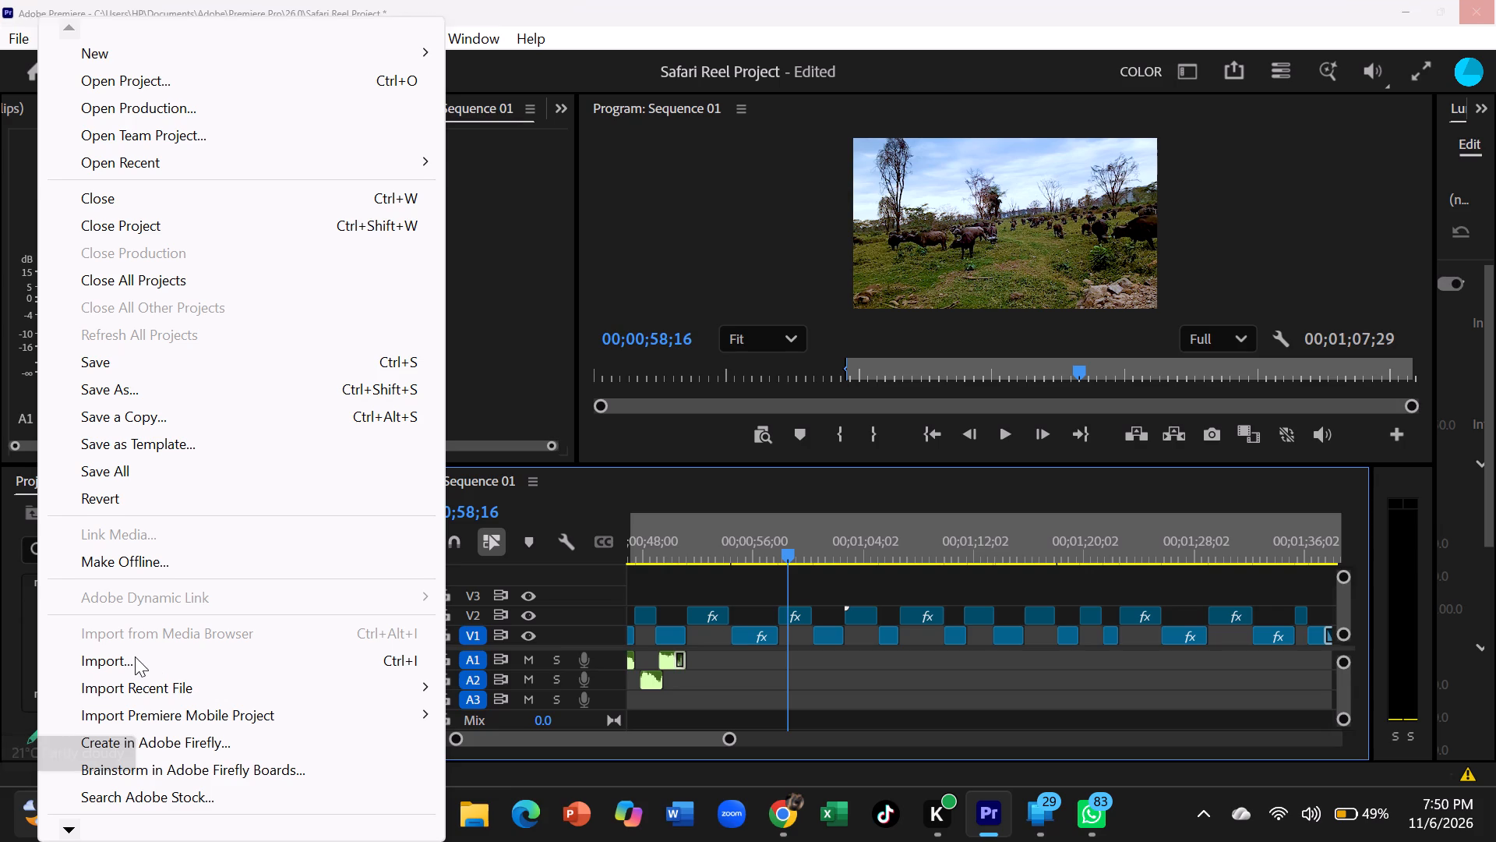
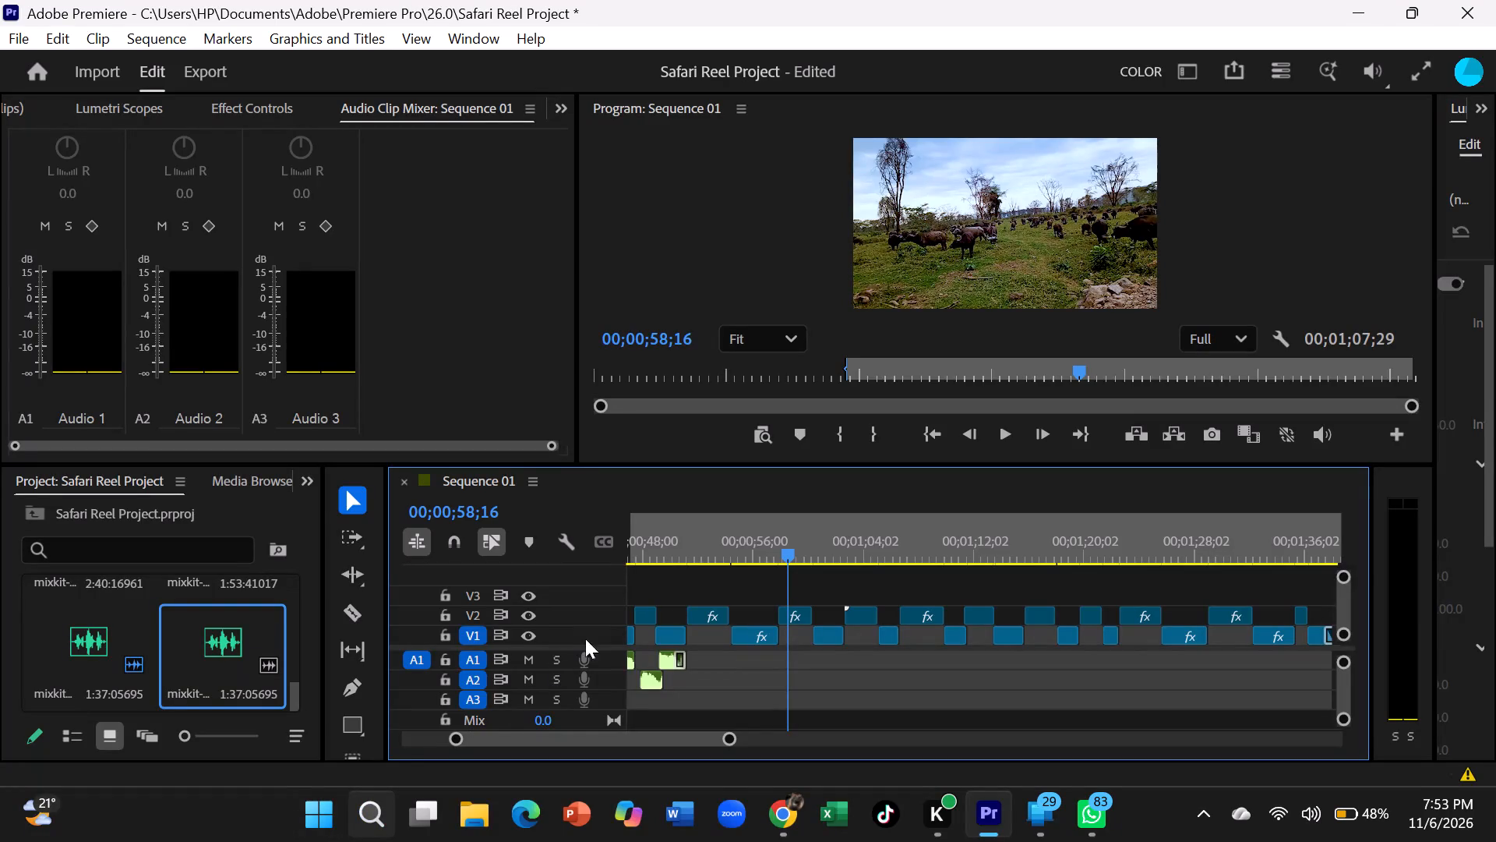
Move the playhead back to the end of the last audio clip on track A1.
click(781, 548)
drag(785, 547, 686, 575)
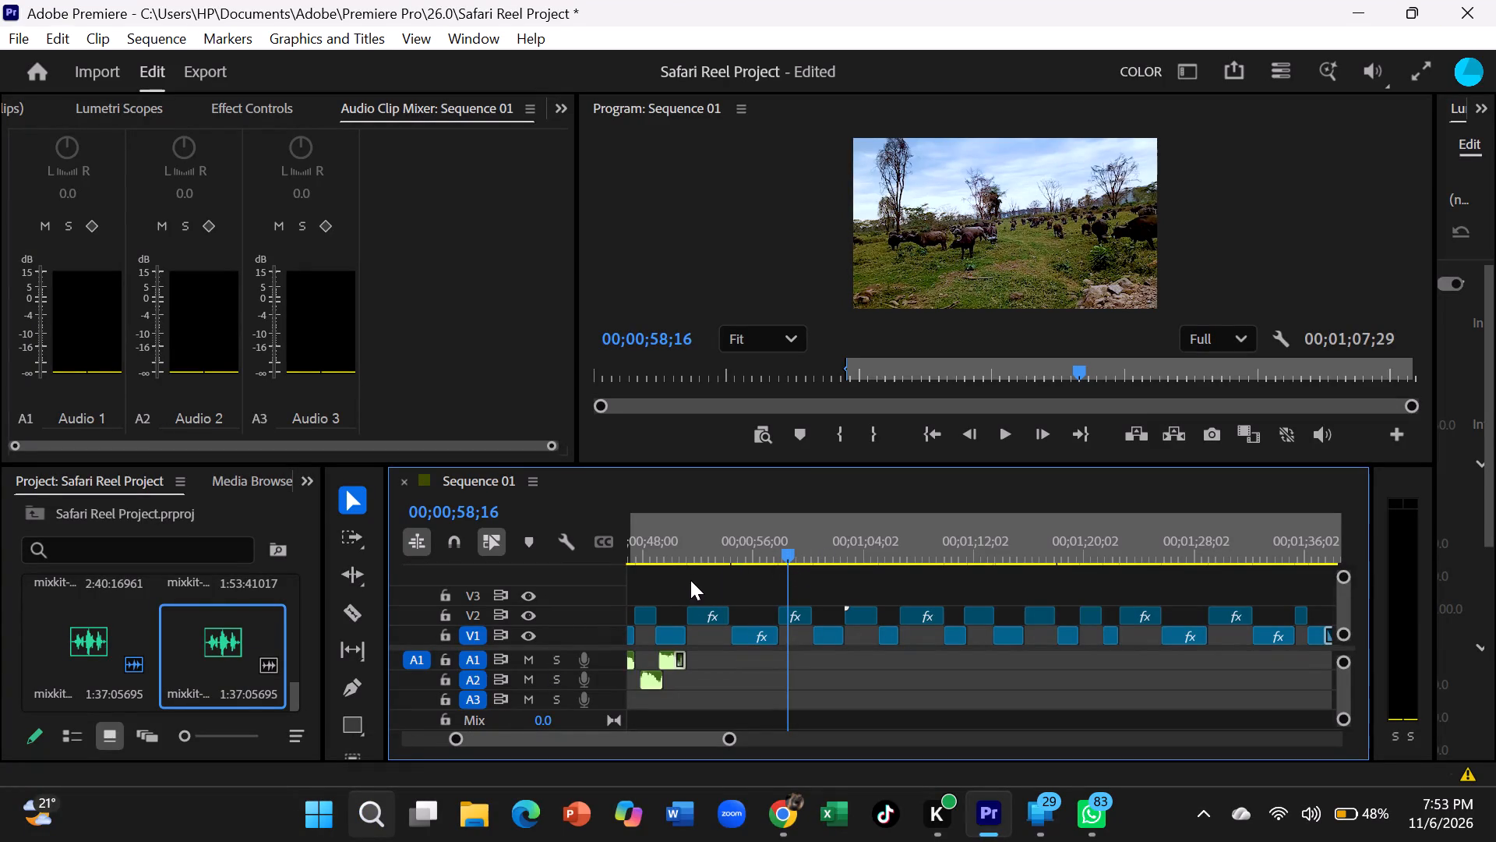
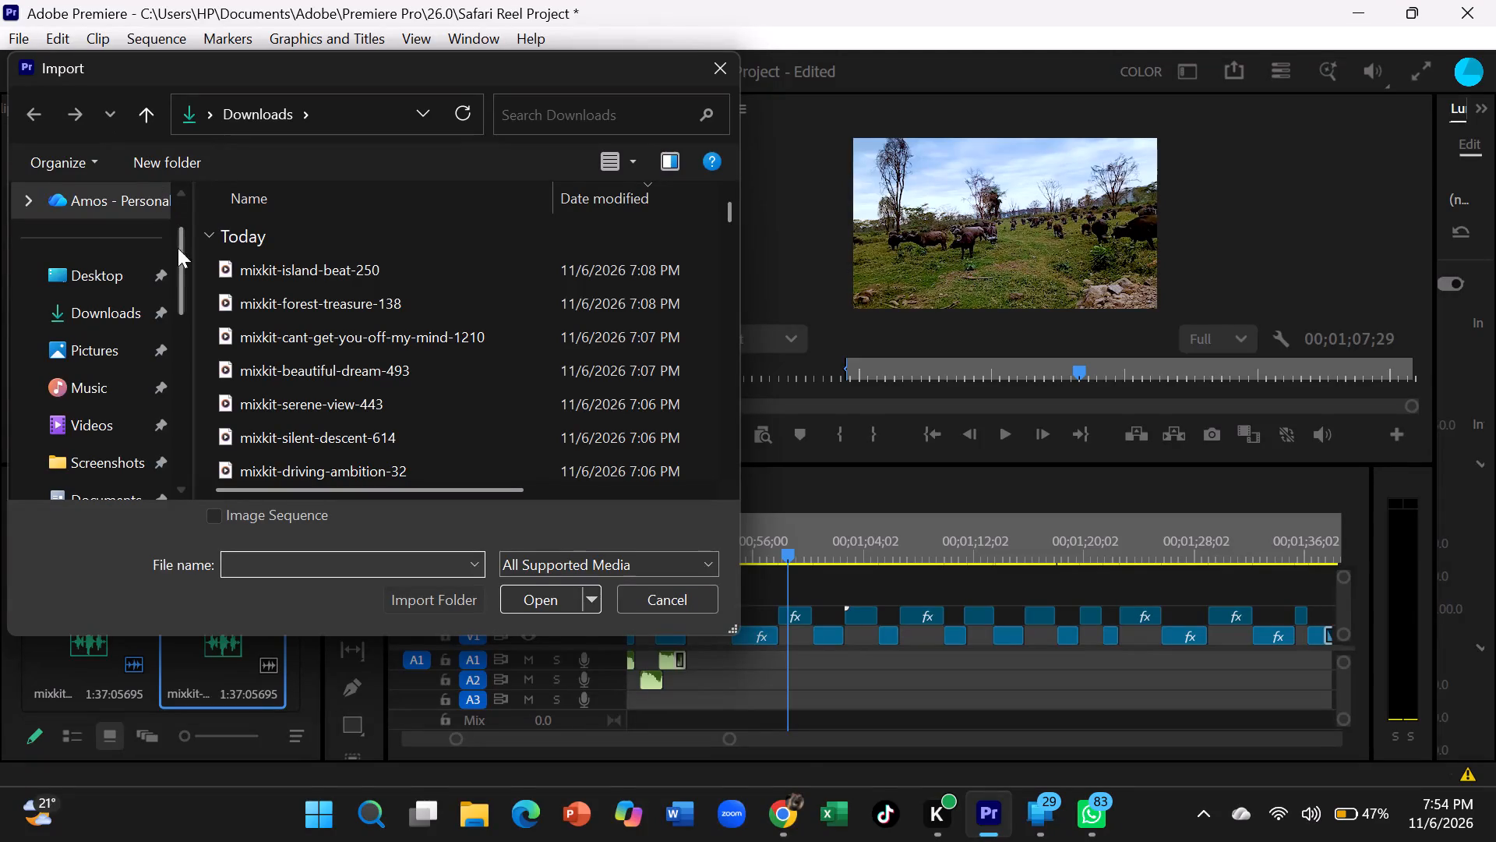
Import the music file mixkit-beautiful-dream-493 from the Downloads folder into the project.
click(256, 374)
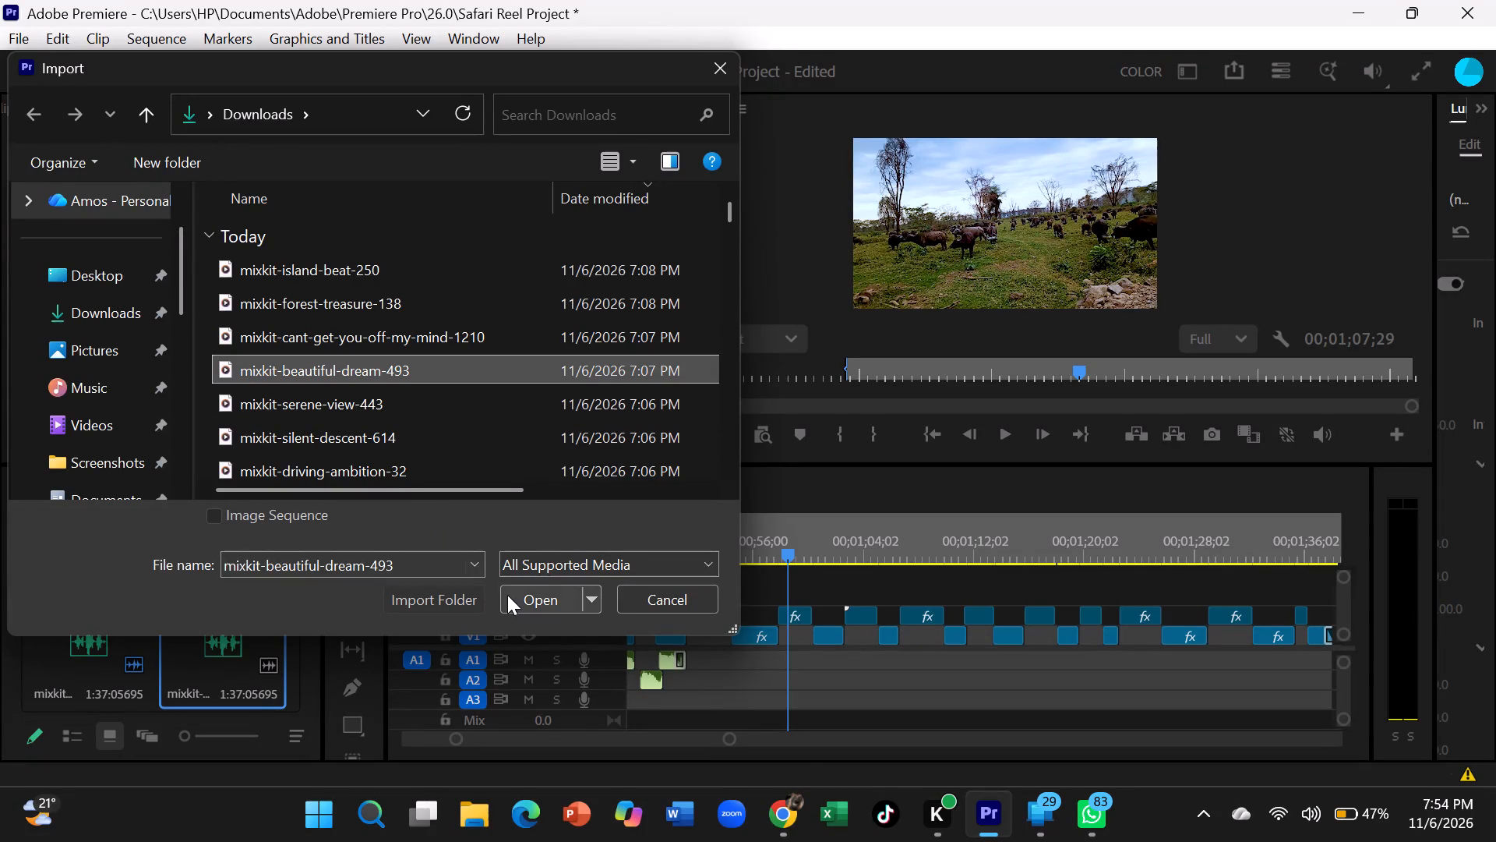
click(535, 597)
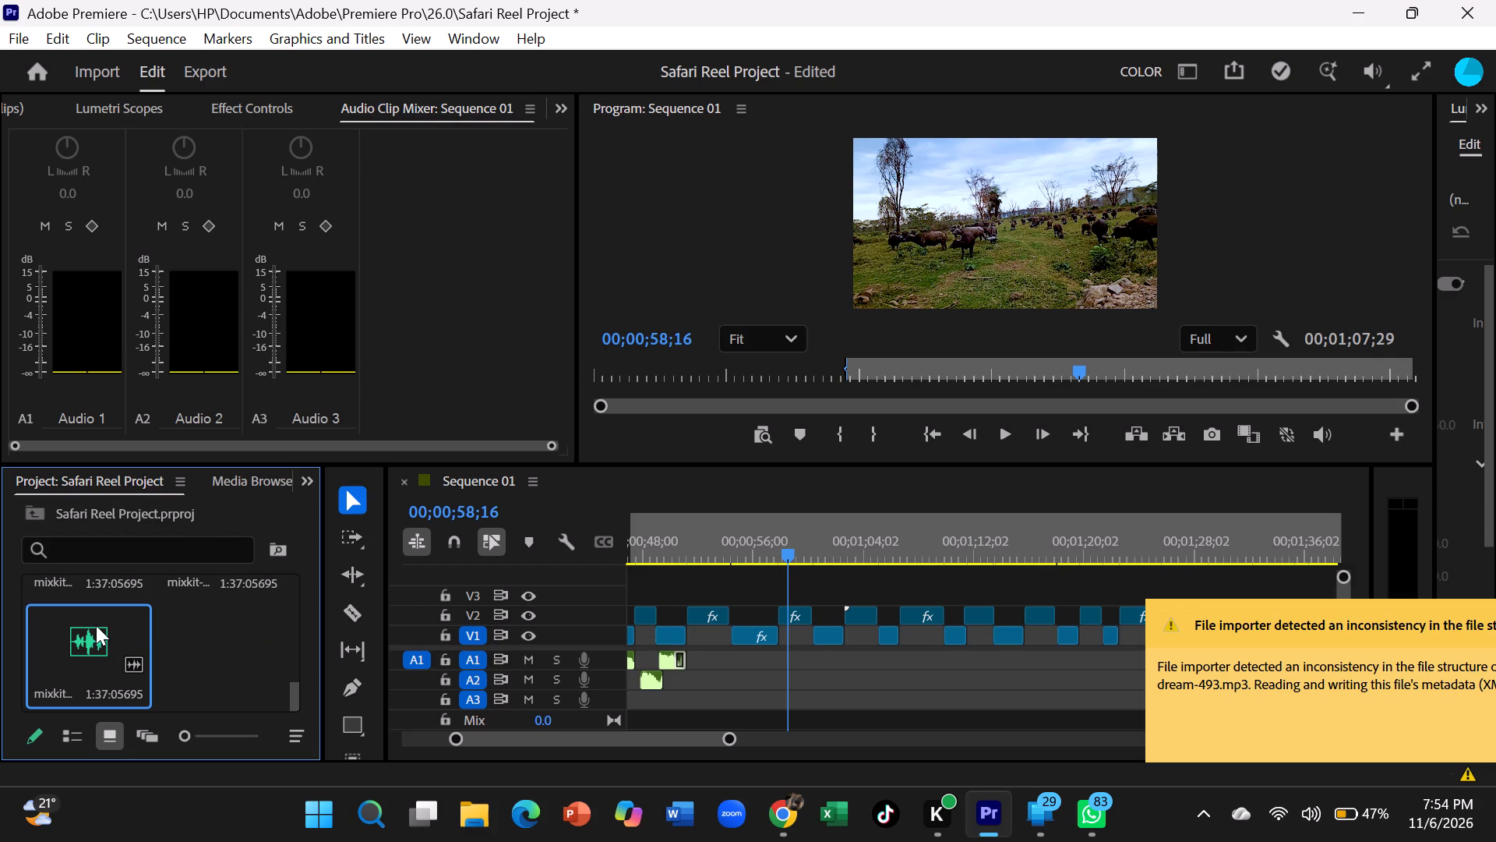
Place the imported beautiful-dream music on track A2, starting where the last audio clip on A1 ends.
scroll(96, 625, down, 3)
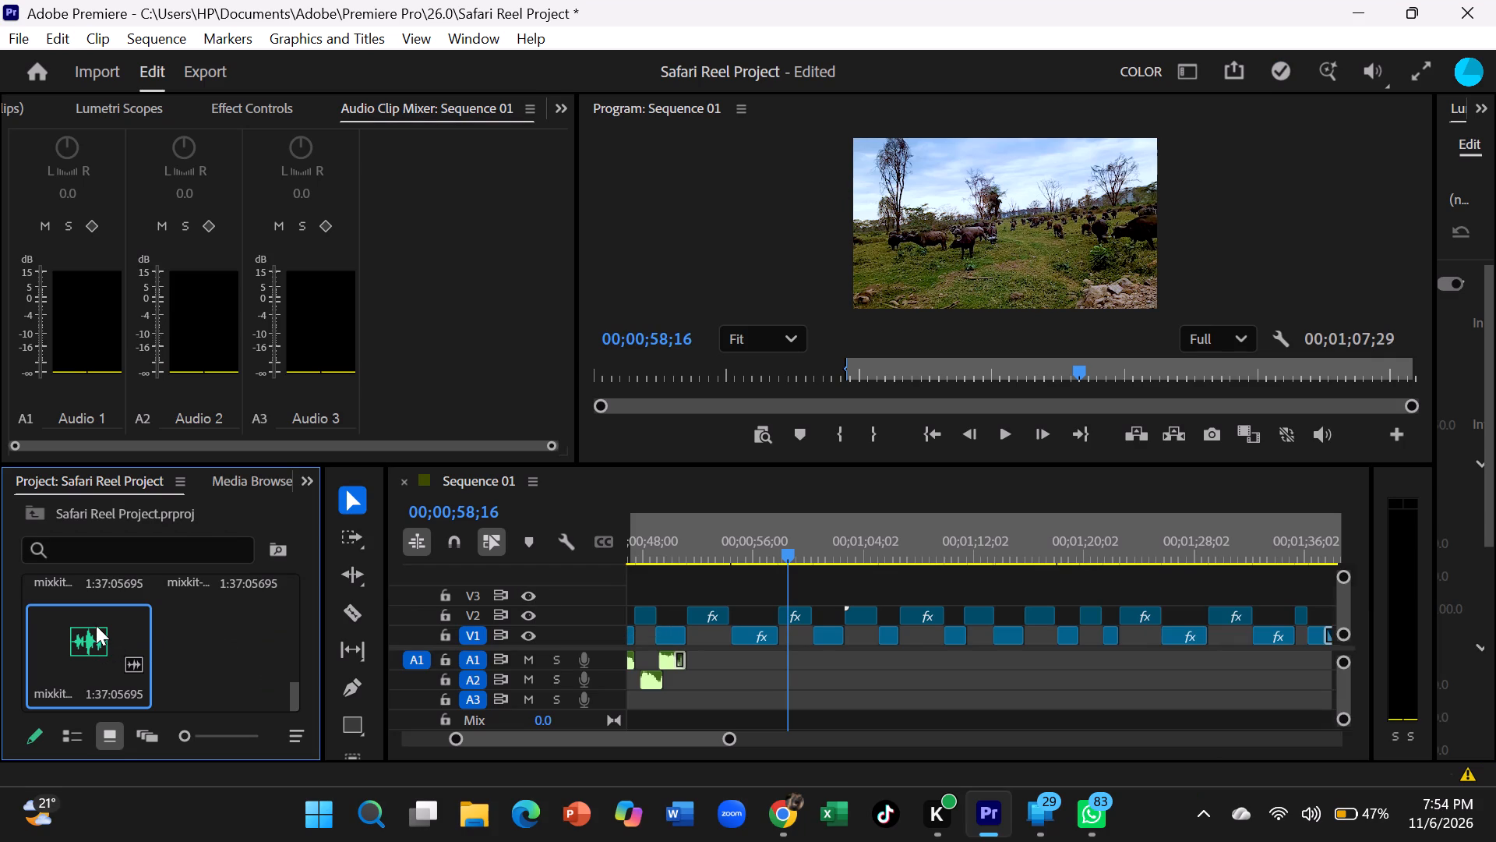
drag(81, 623, 565, 681)
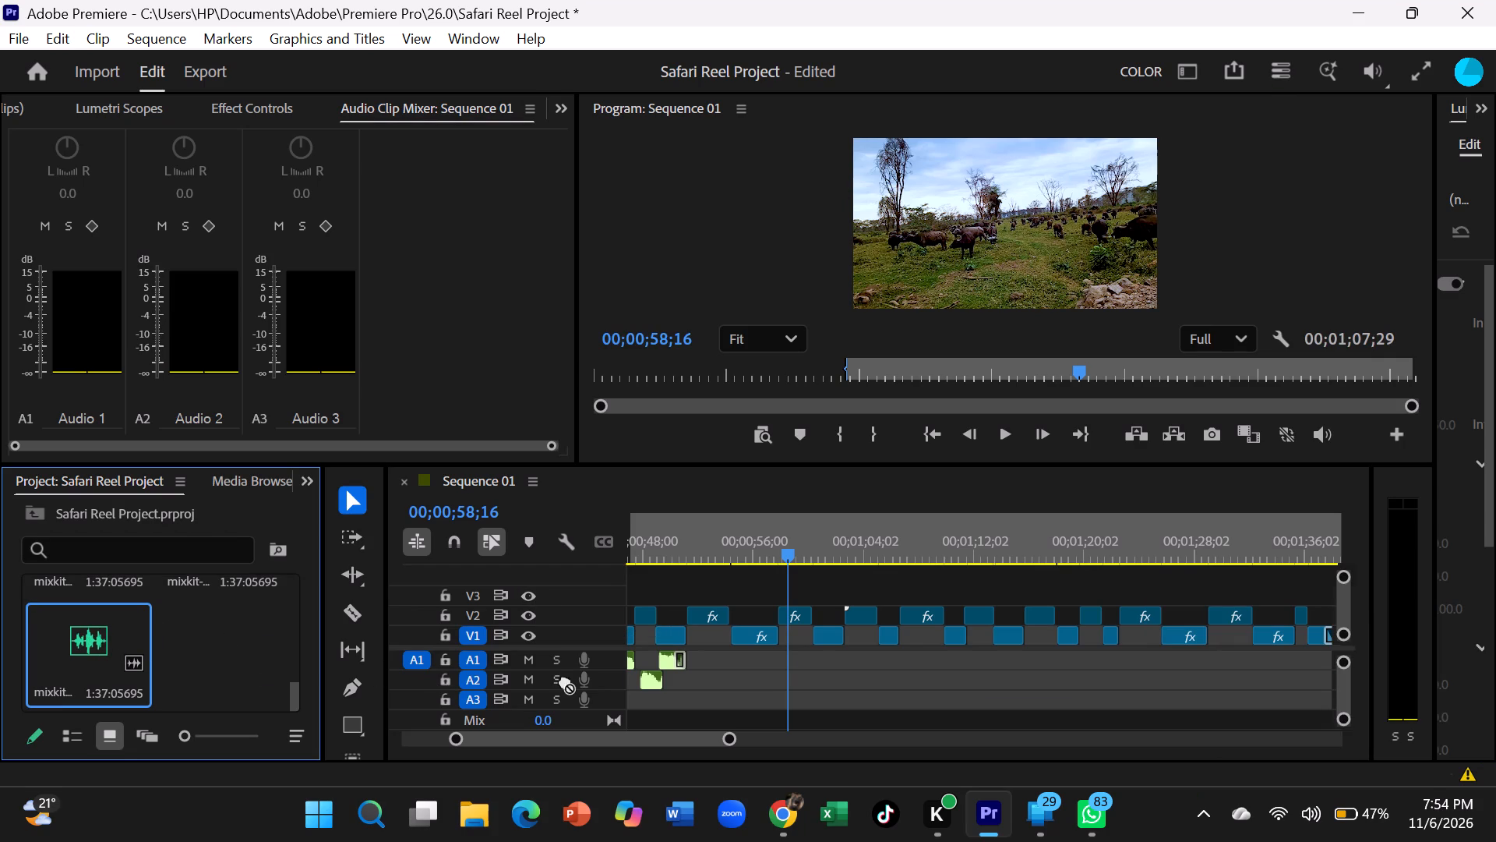
drag(565, 681, 684, 674)
Play back the sequence from about 00;00;33;14 to about 00;00;51;00 to review the audio leading into the new music.
drag(789, 552, 583, 618)
click(1008, 433)
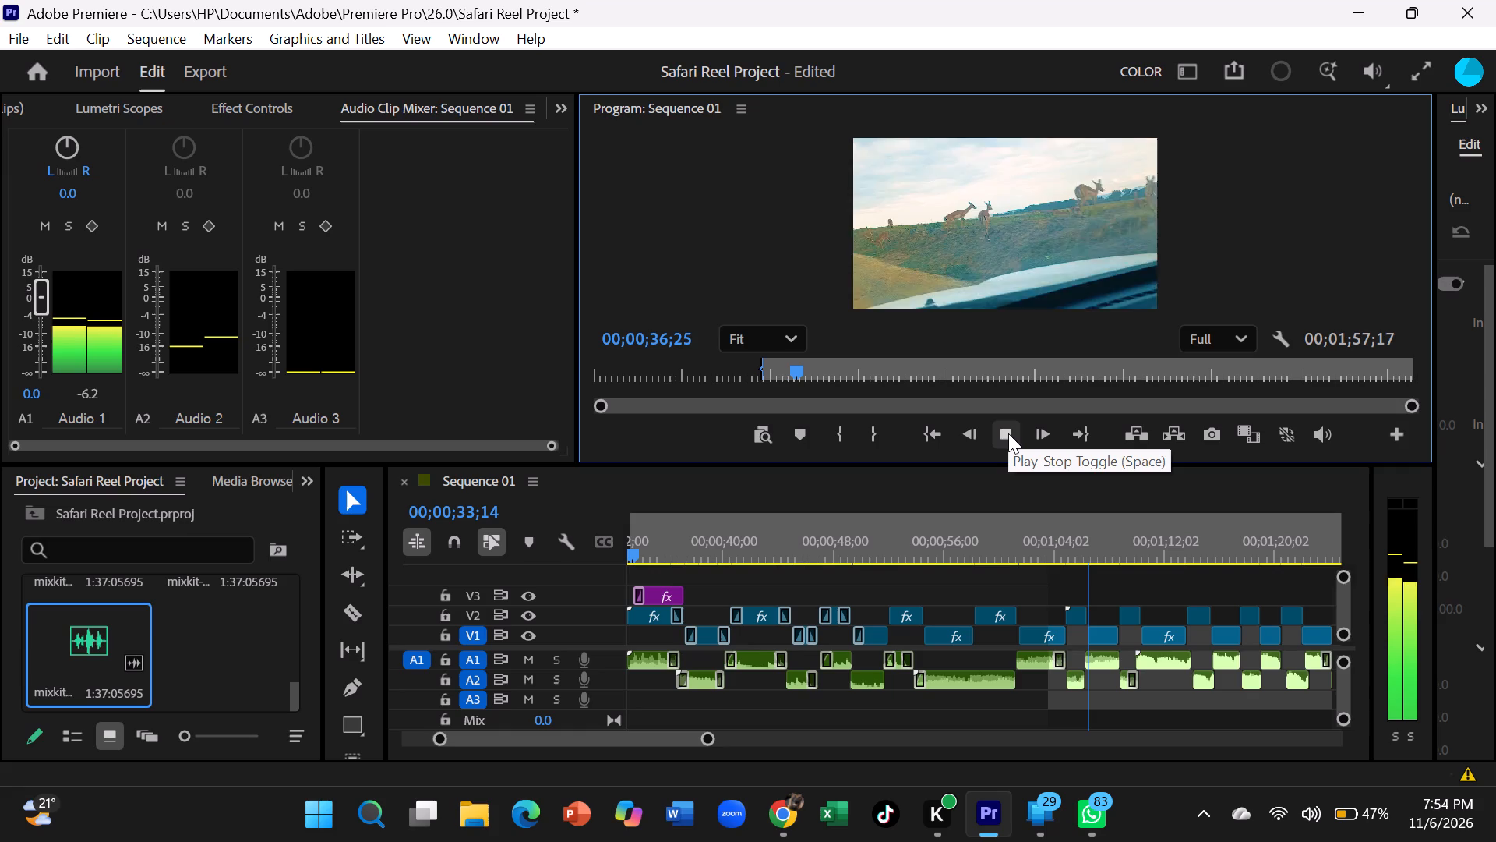
scroll(1099, 618, up, 1)
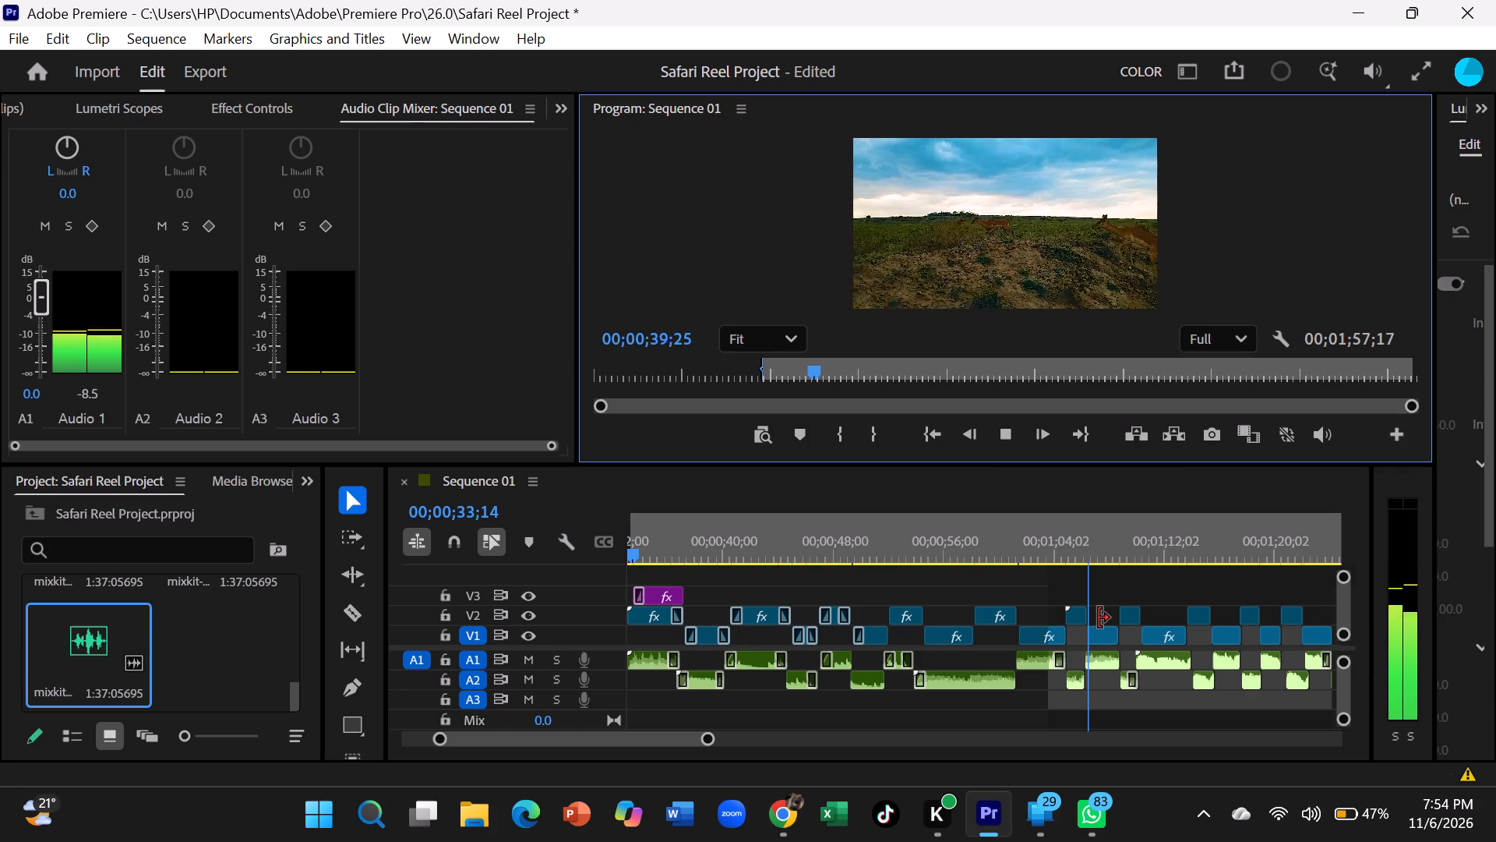
click(1151, 702)
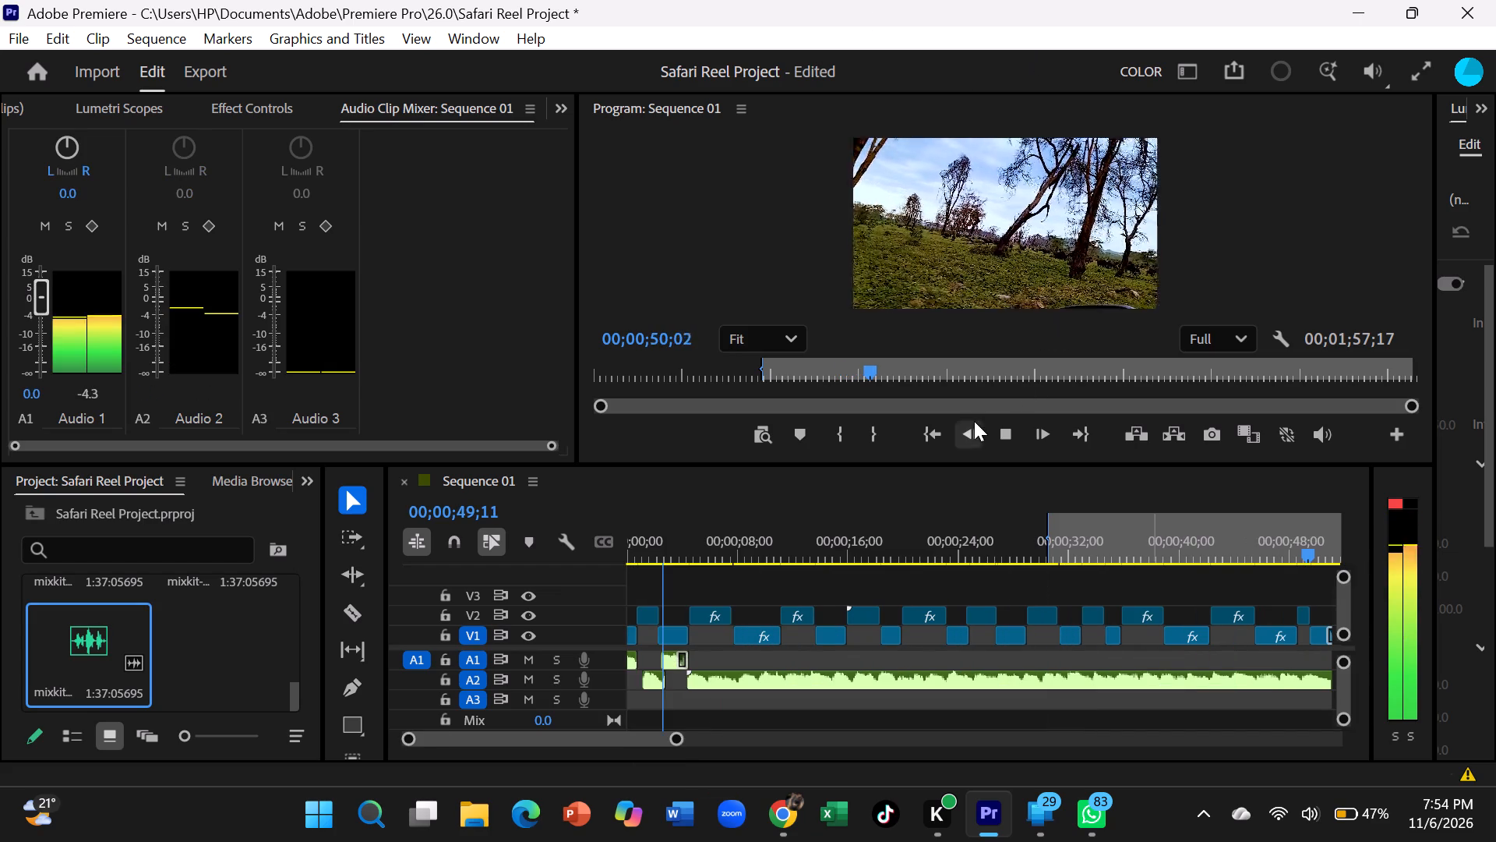
click(997, 434)
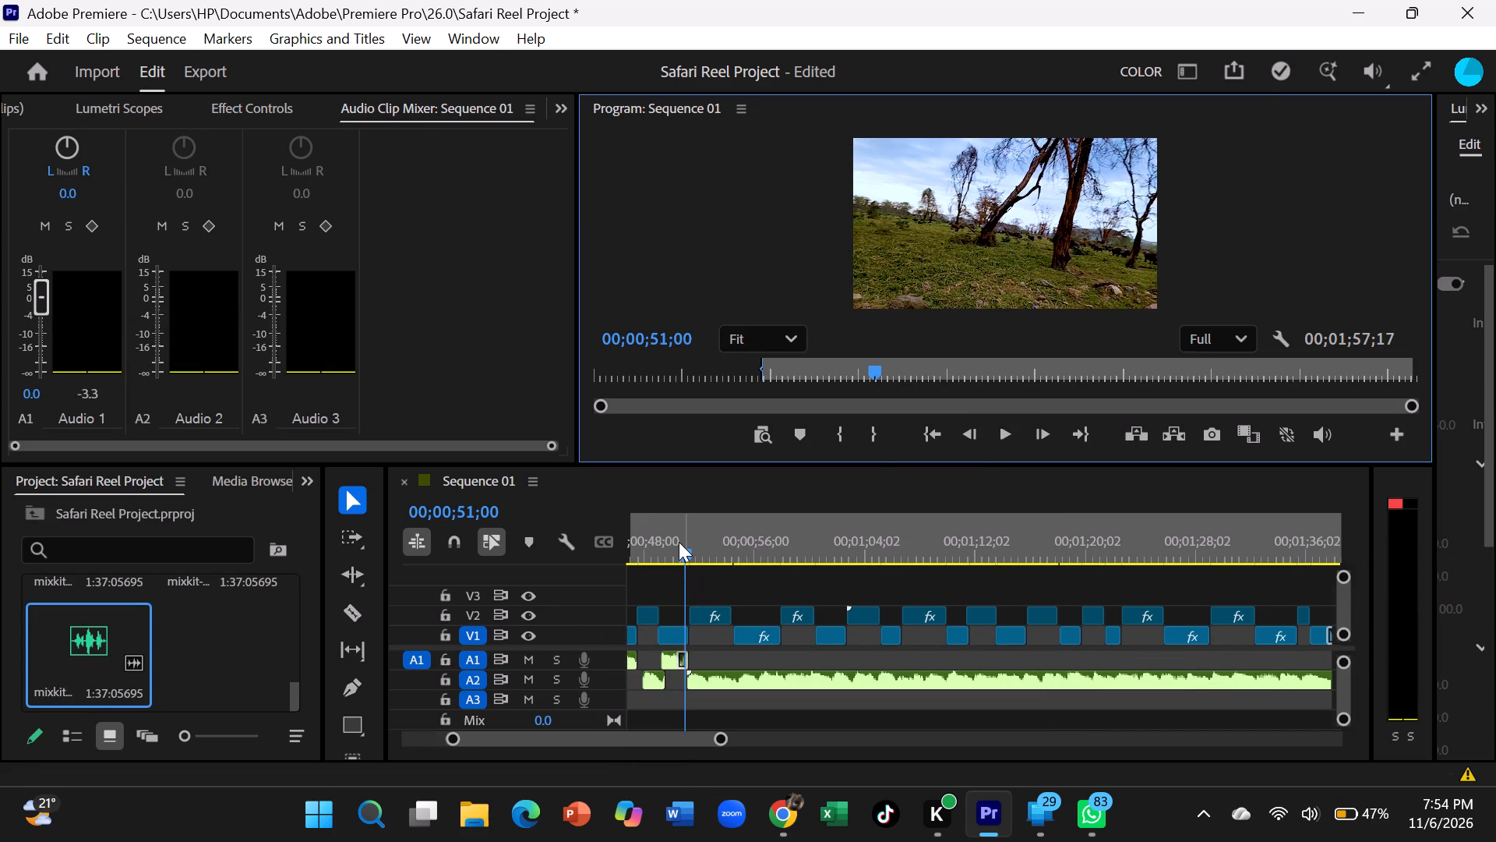
Return the playhead to 00;00;00;00 and play the sequence from the beginning to review it.
drag(679, 542, 580, 586)
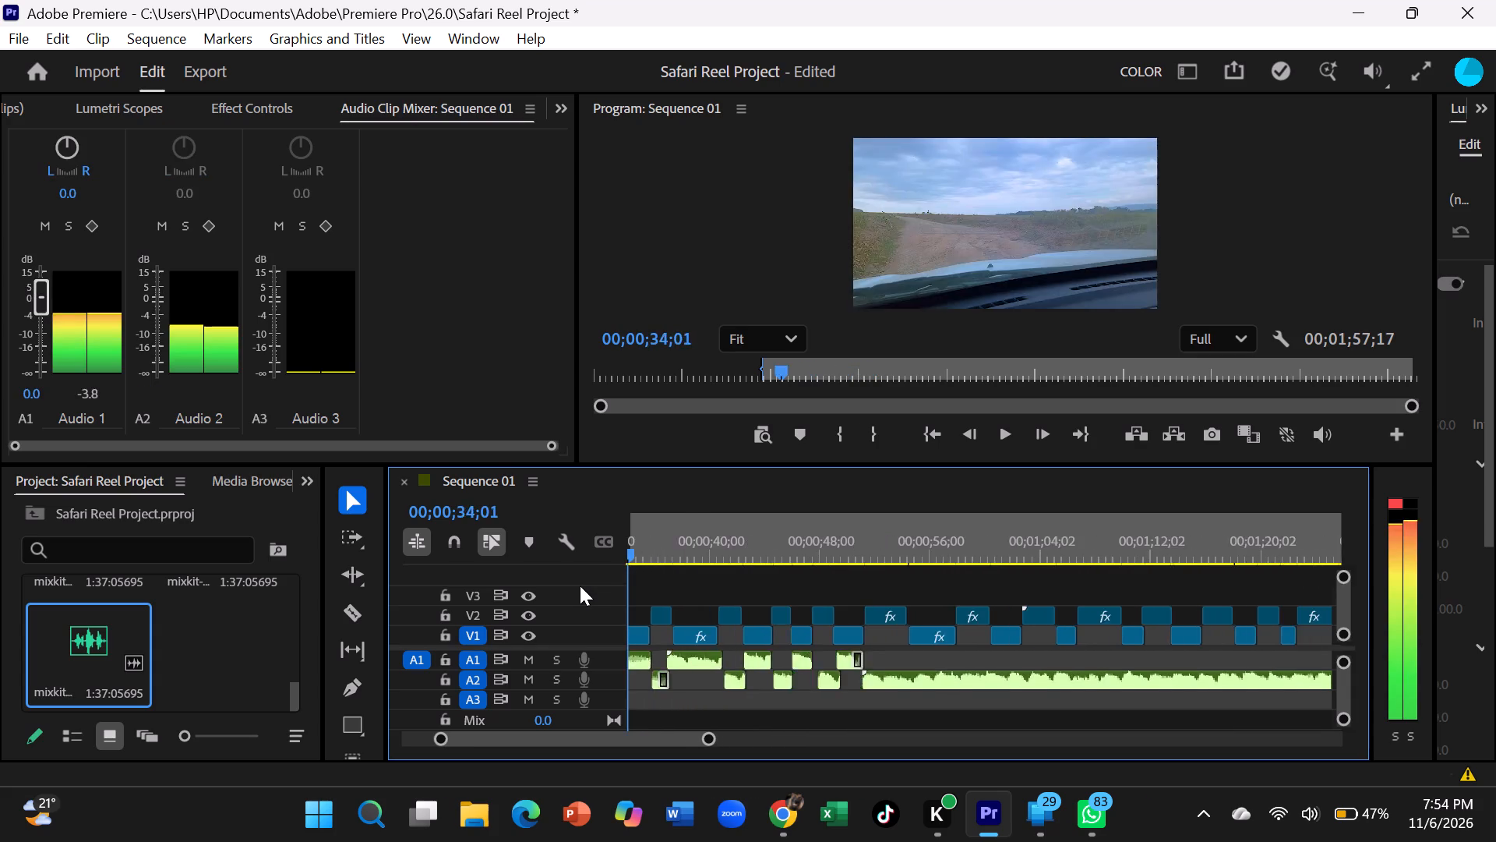
drag(580, 586, 577, 586)
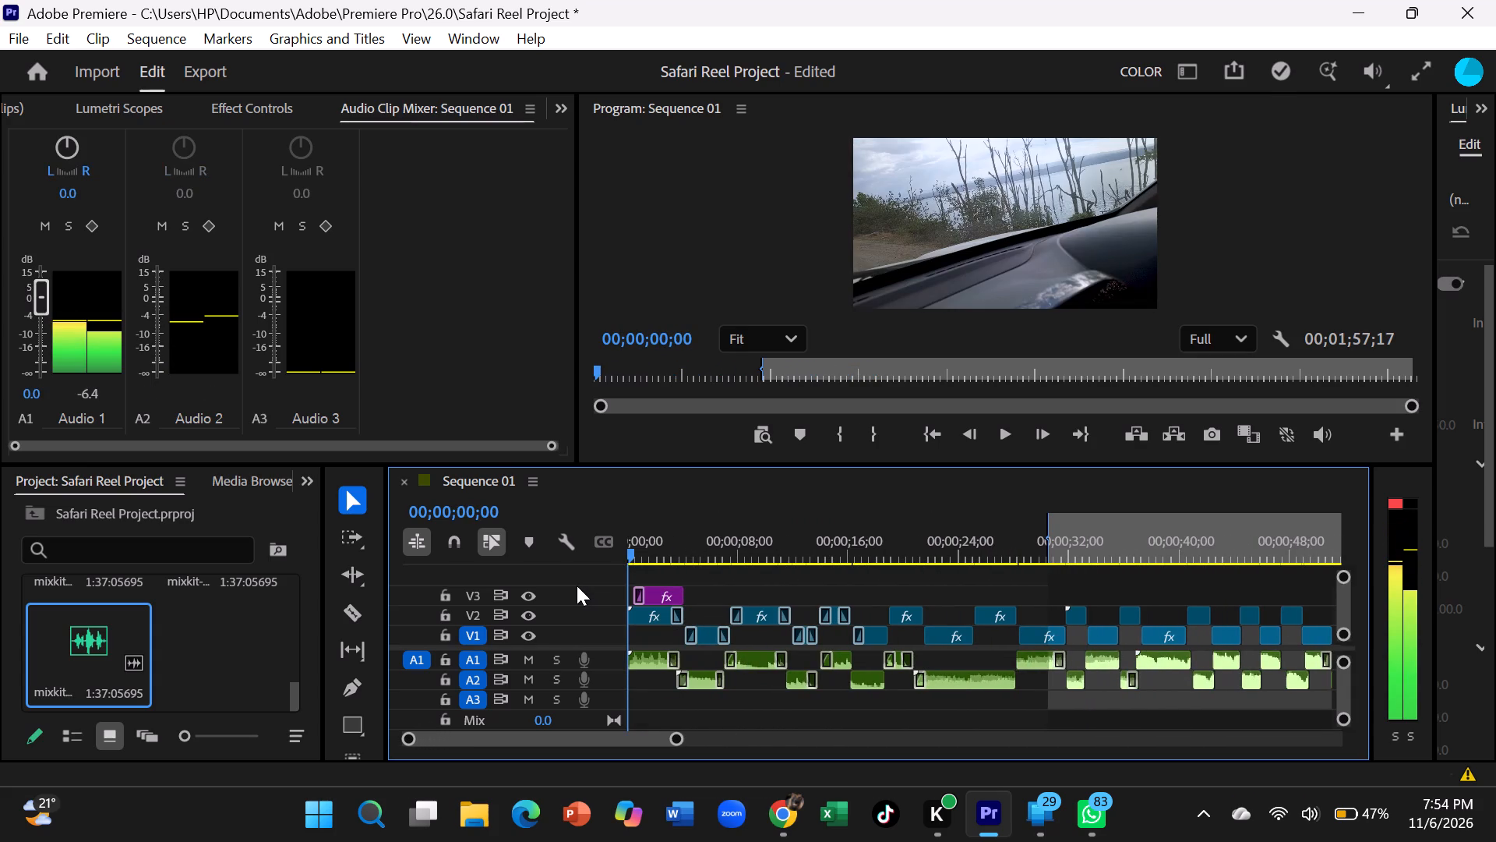
drag(577, 586, 553, 592)
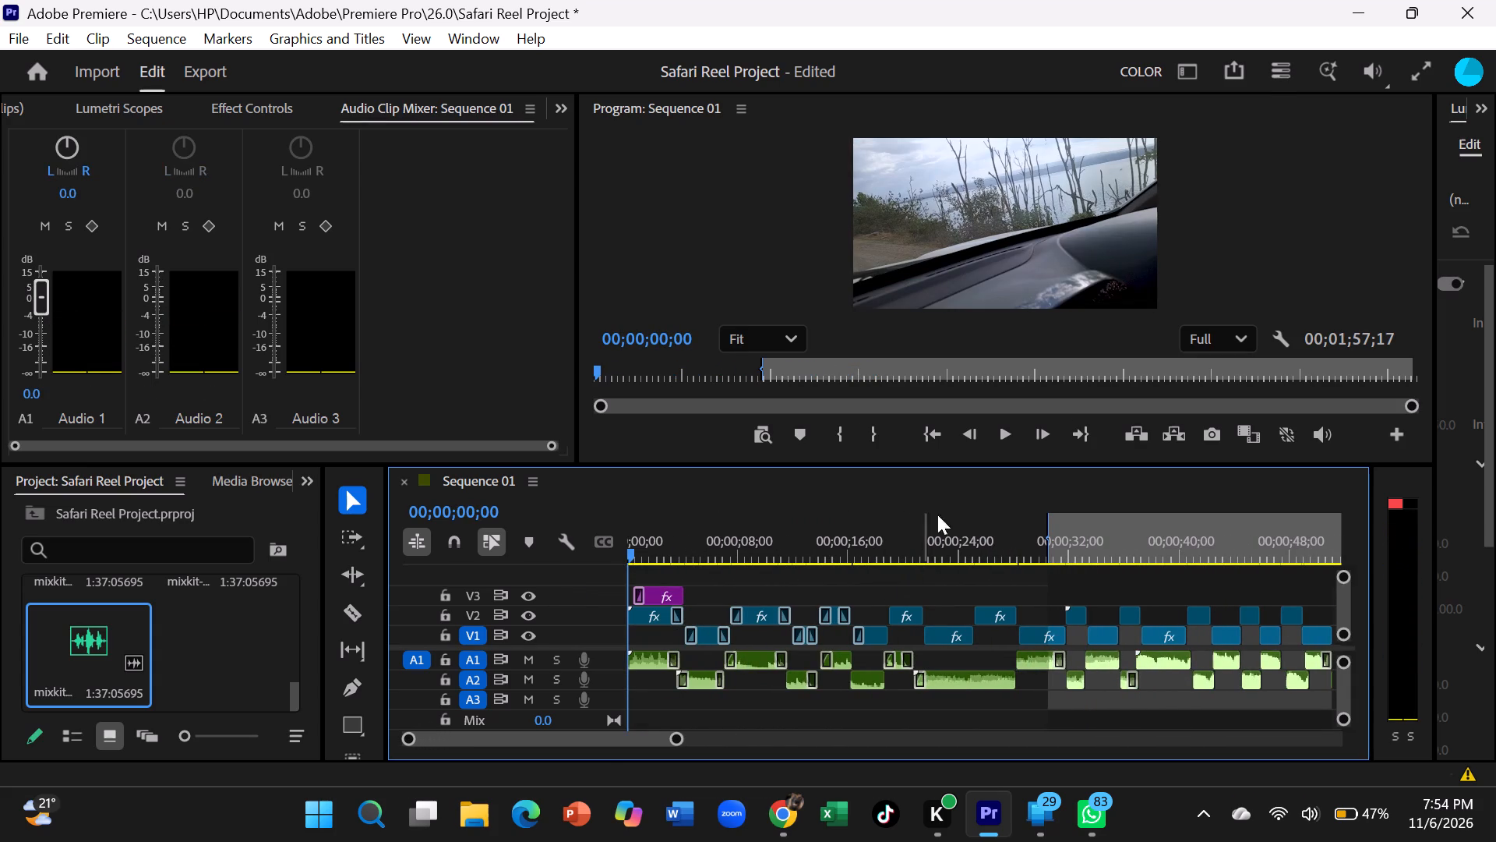
click(993, 434)
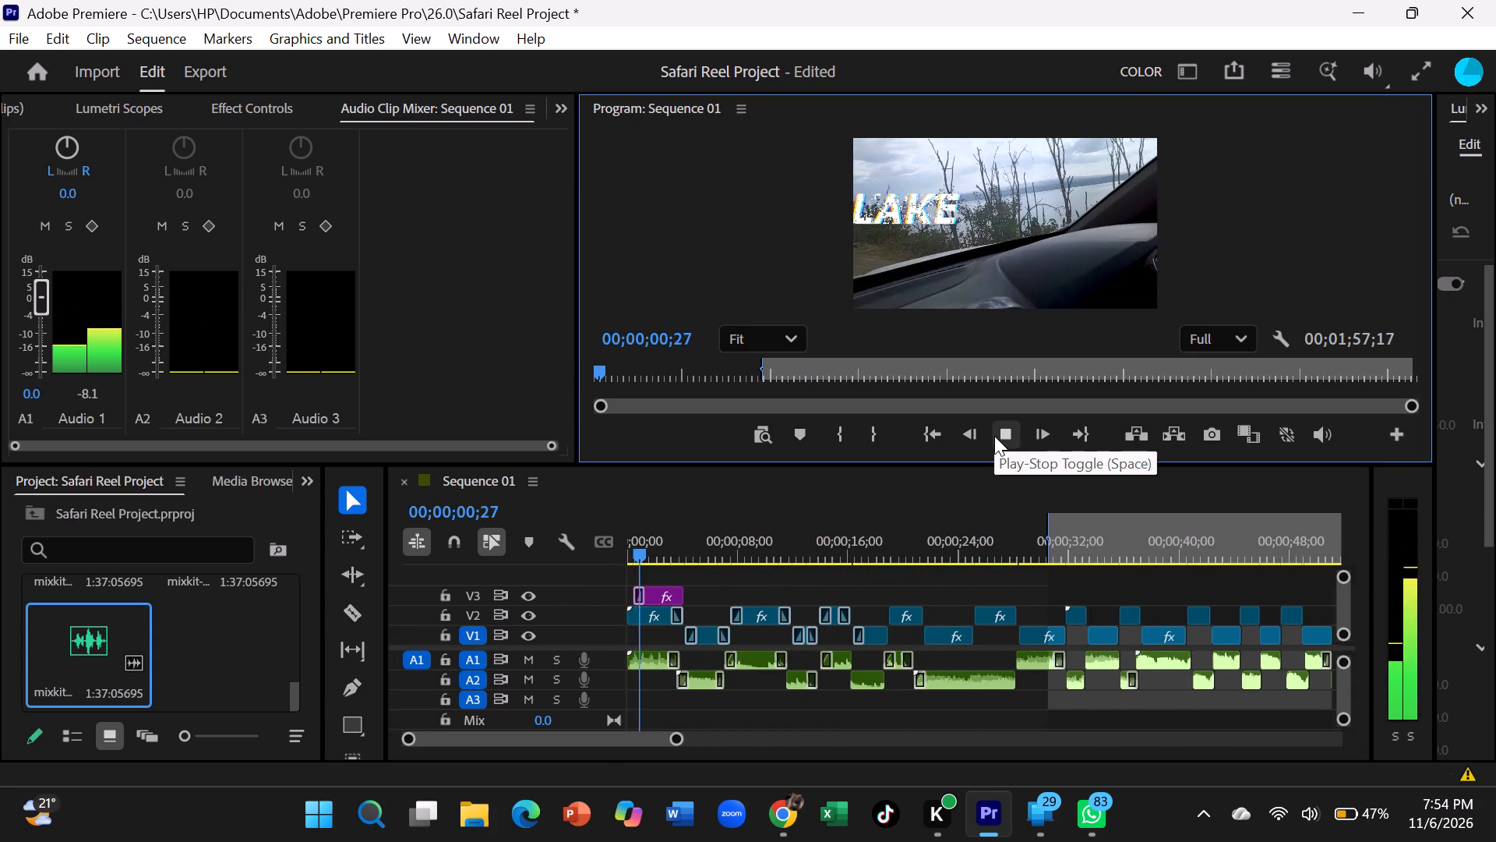
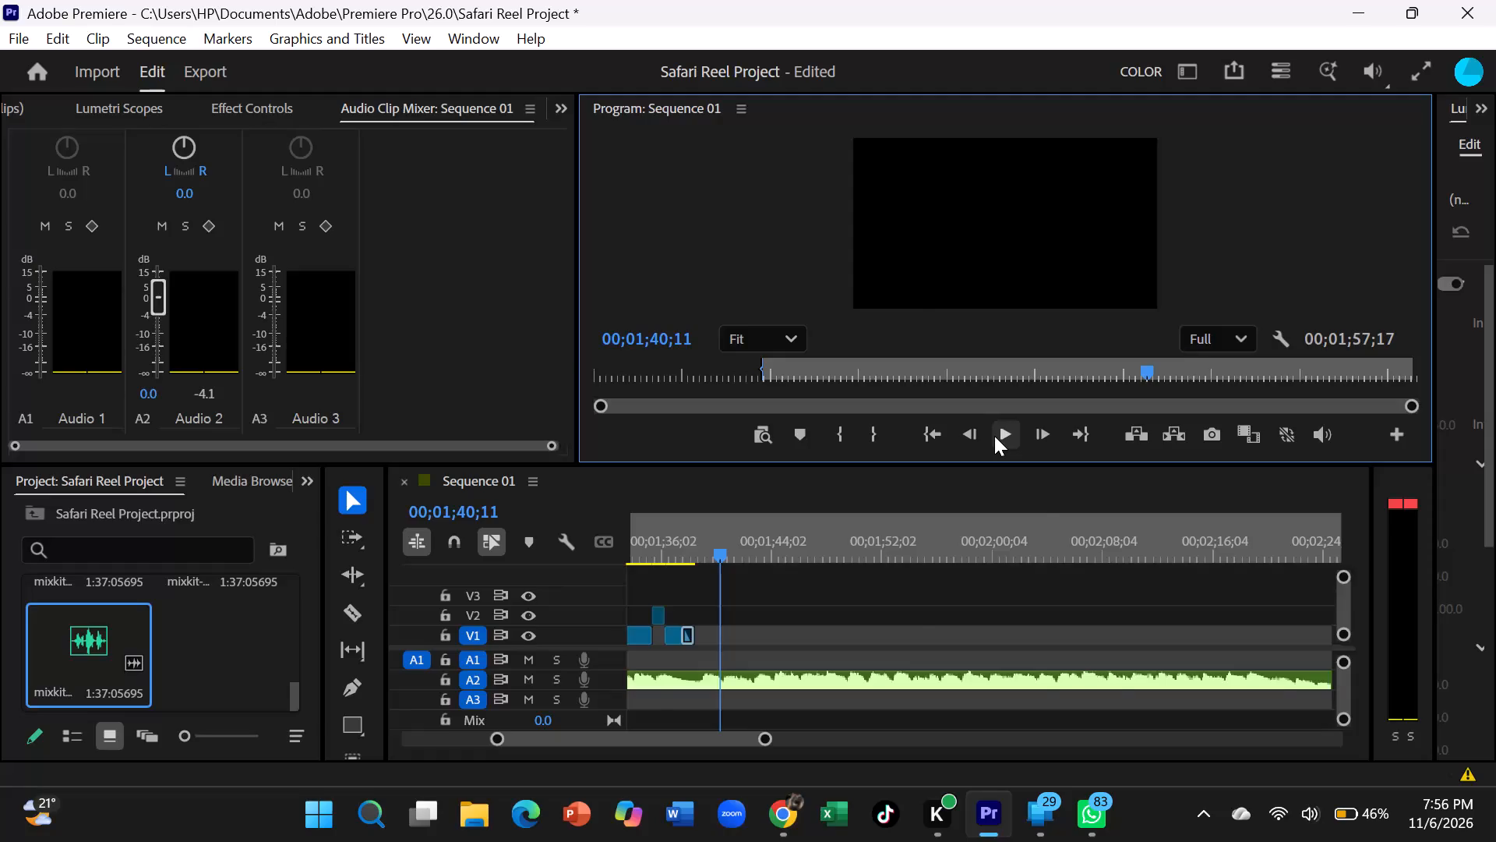
Split the beautiful-dream music on A2 at six points from about 00;00;54;12 to 00;01;07;10, following the video clip boundaries.
key(Home)
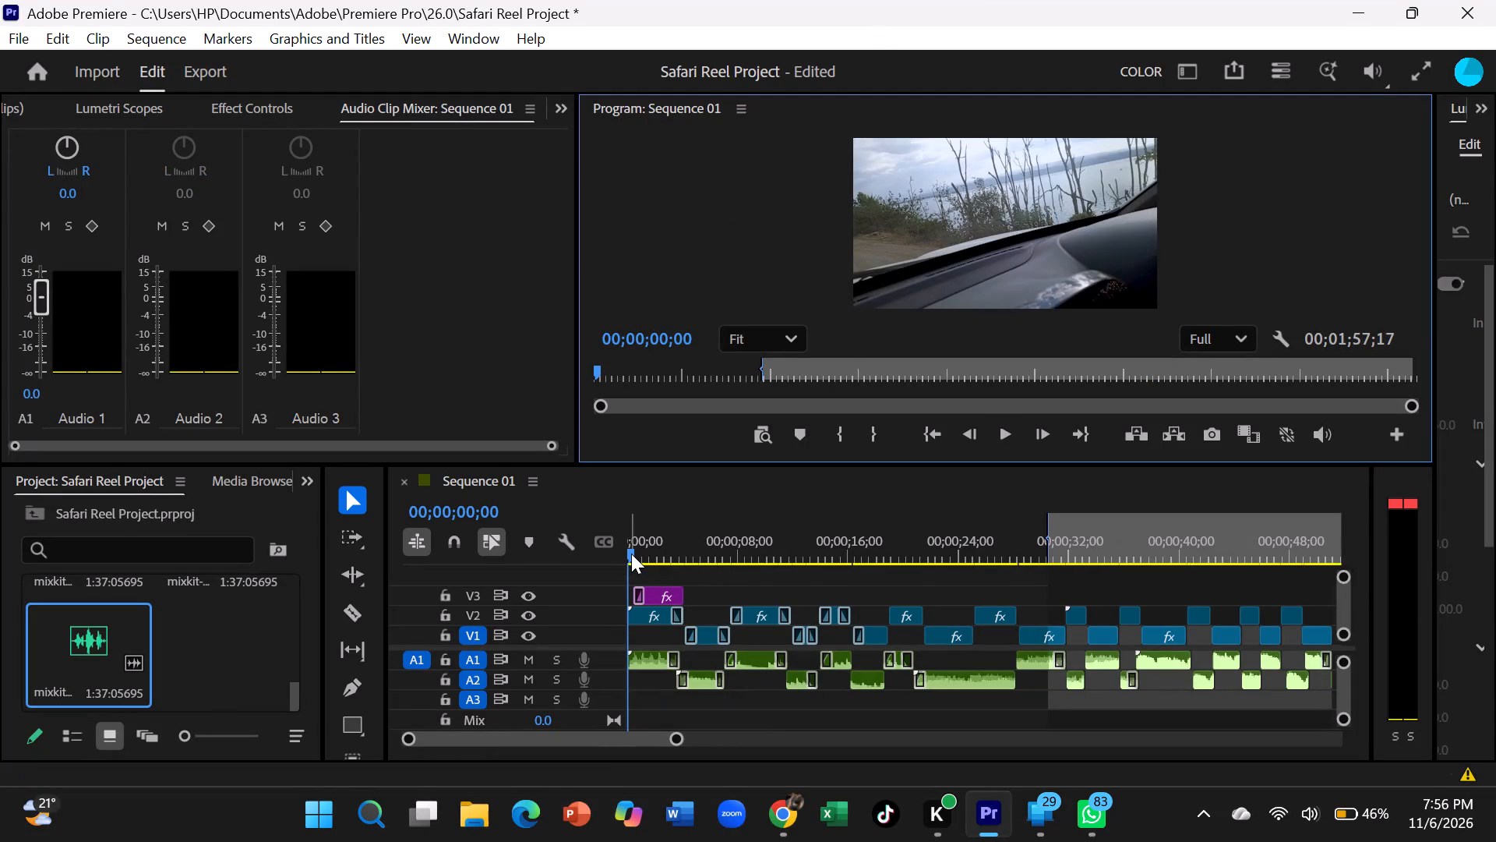
drag(631, 554, 1132, 663)
scroll(1079, 629, up, 6)
scroll(1079, 629, down, 9)
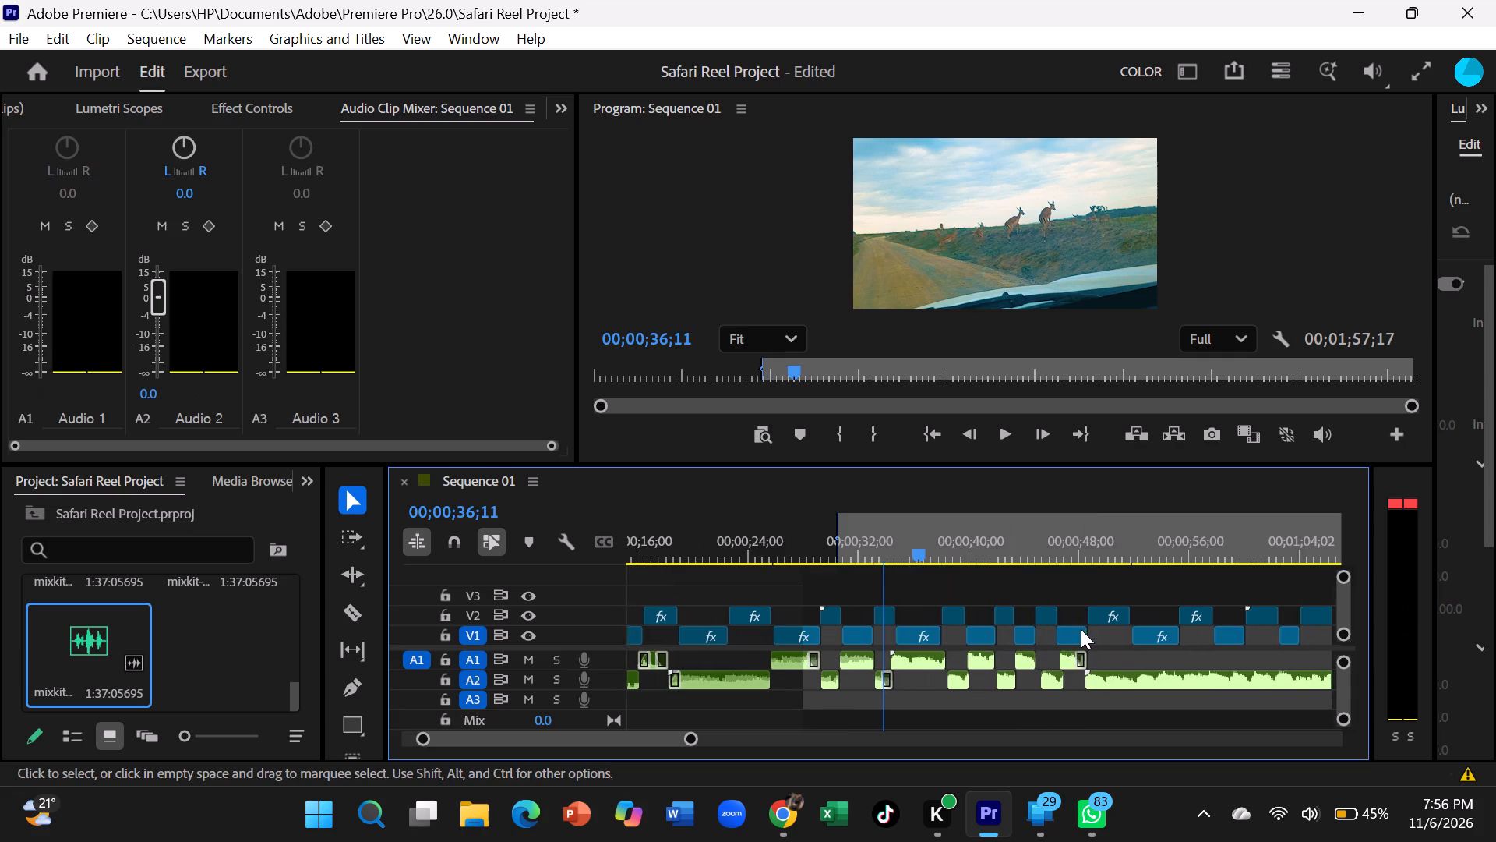
scroll(1081, 629, down, 1)
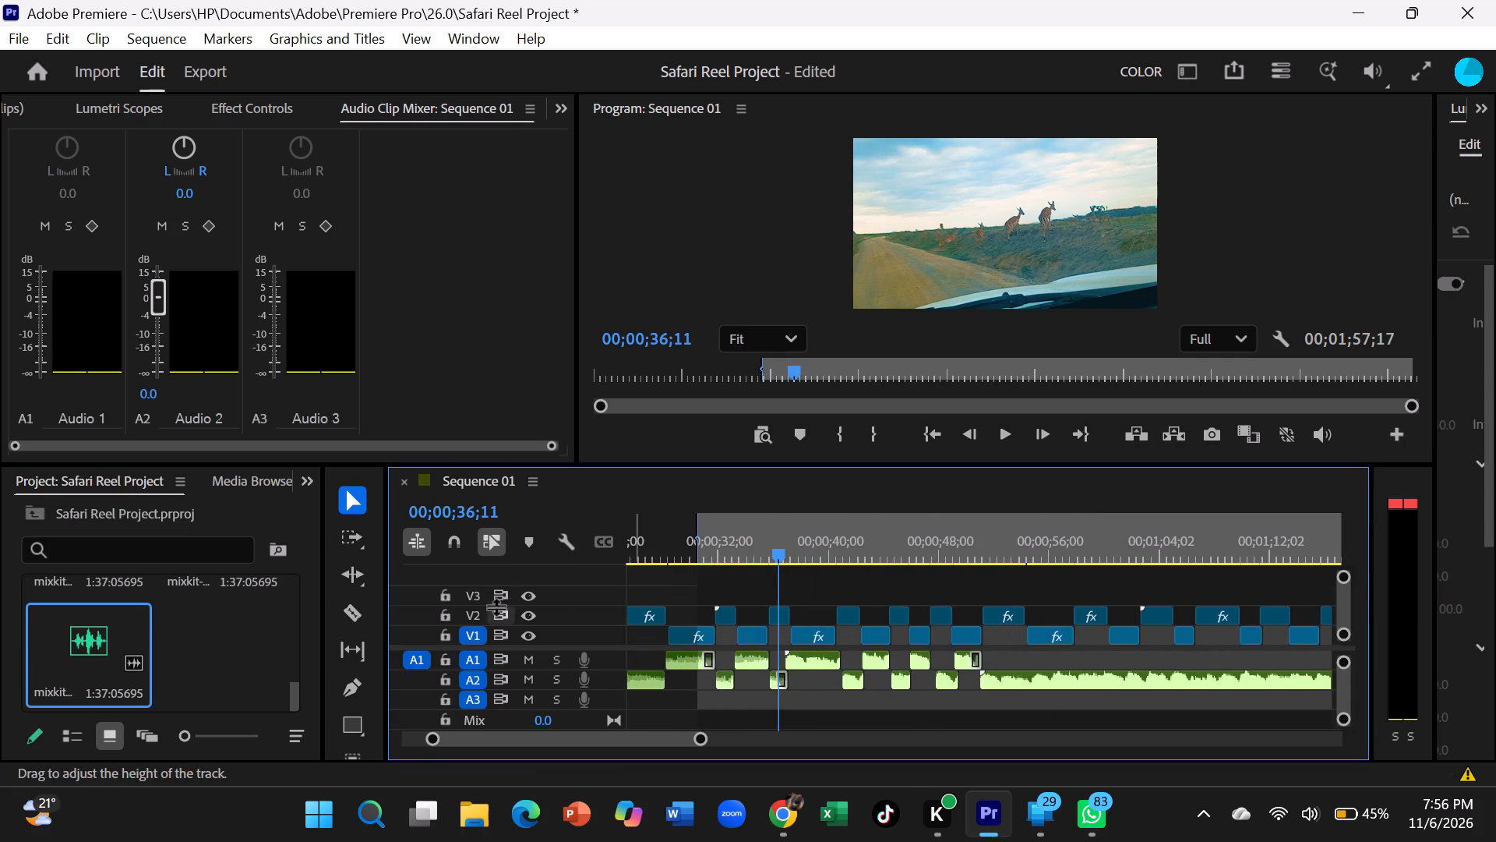
click(352, 614)
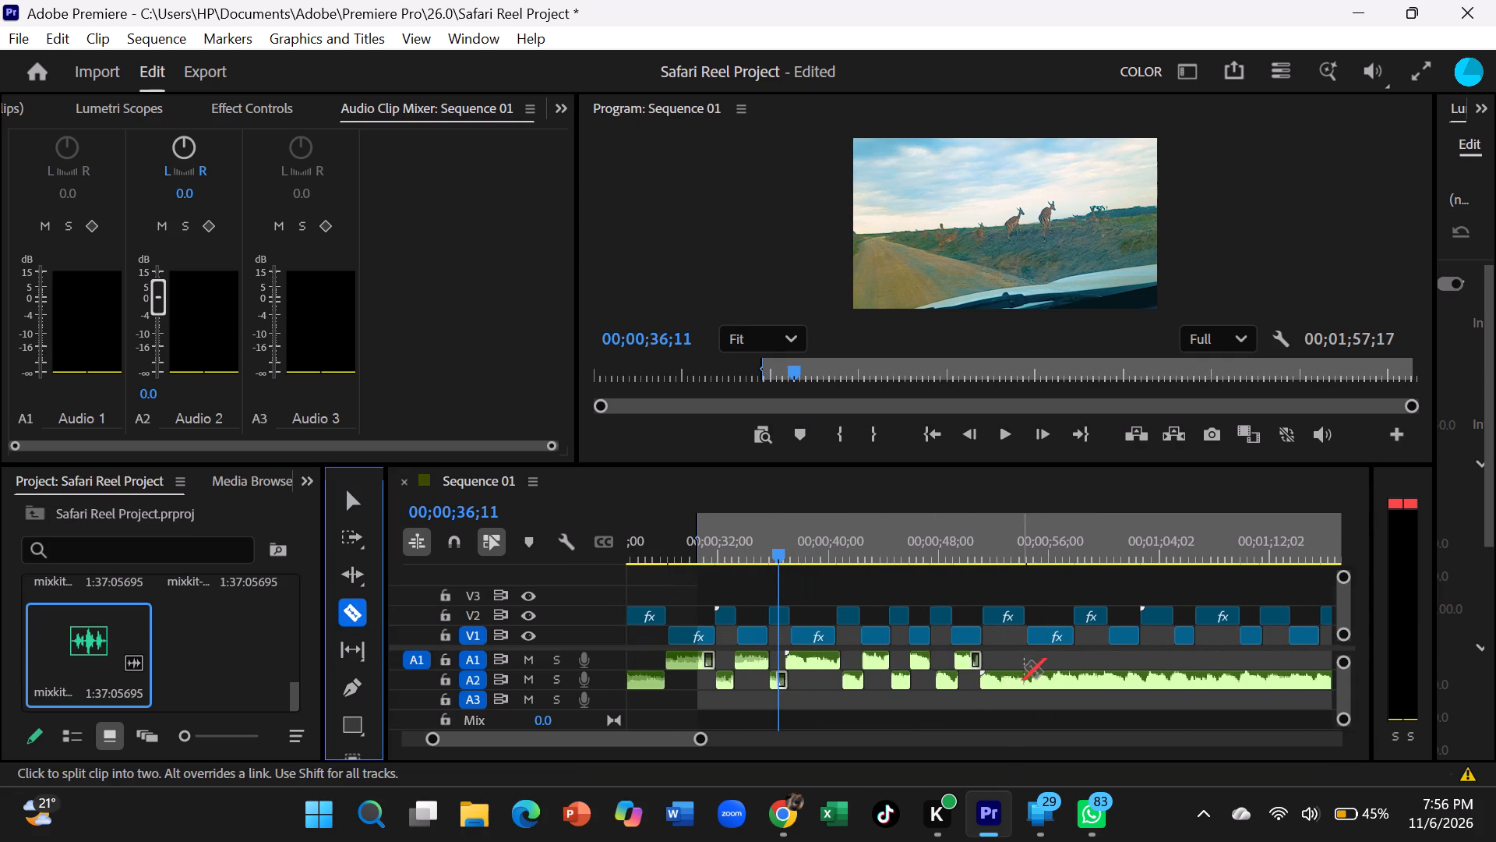
click(1027, 674)
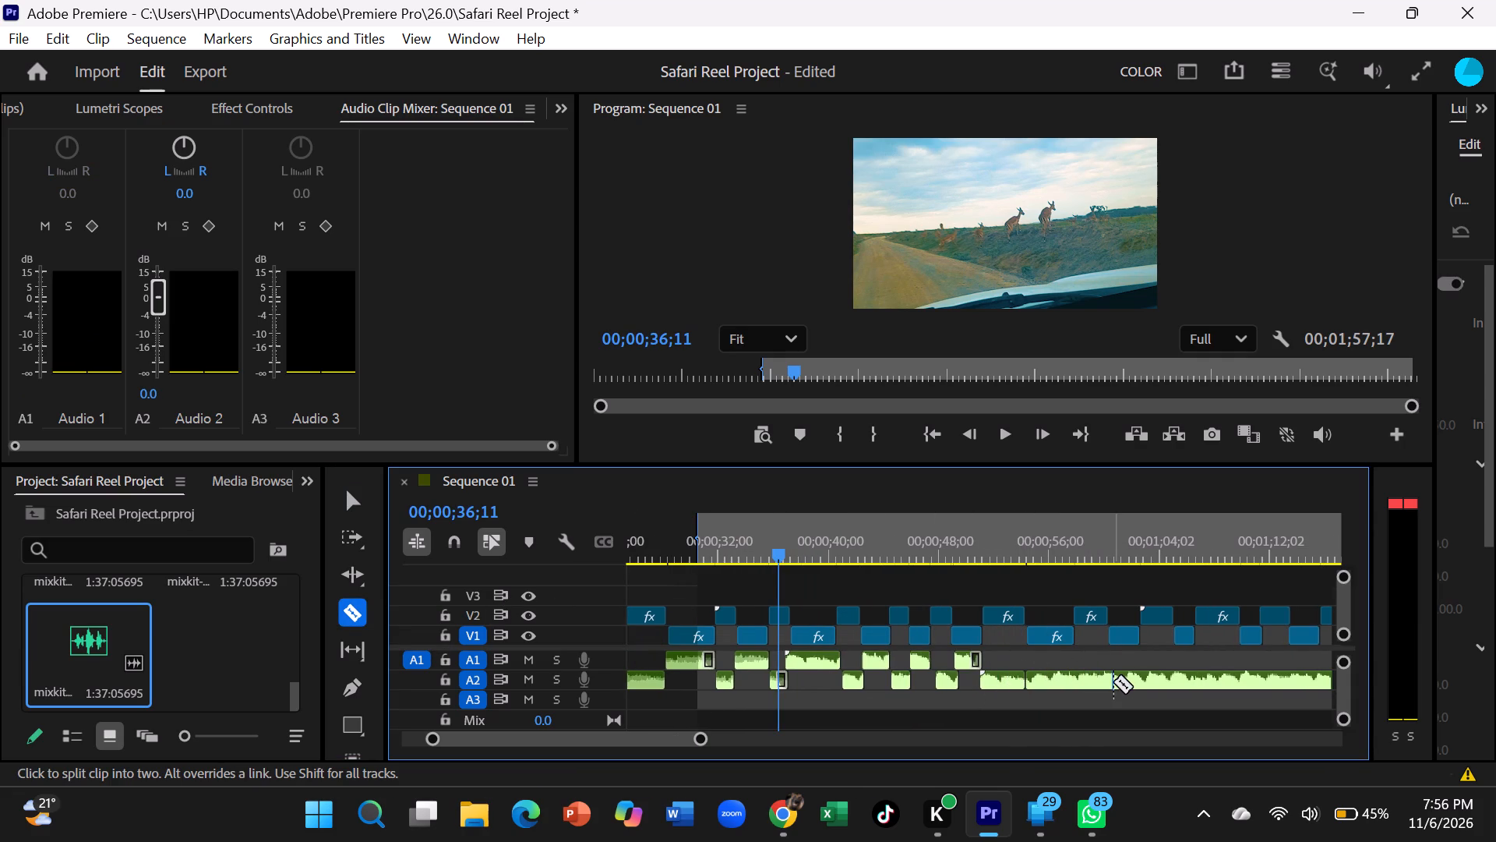
click(1080, 681)
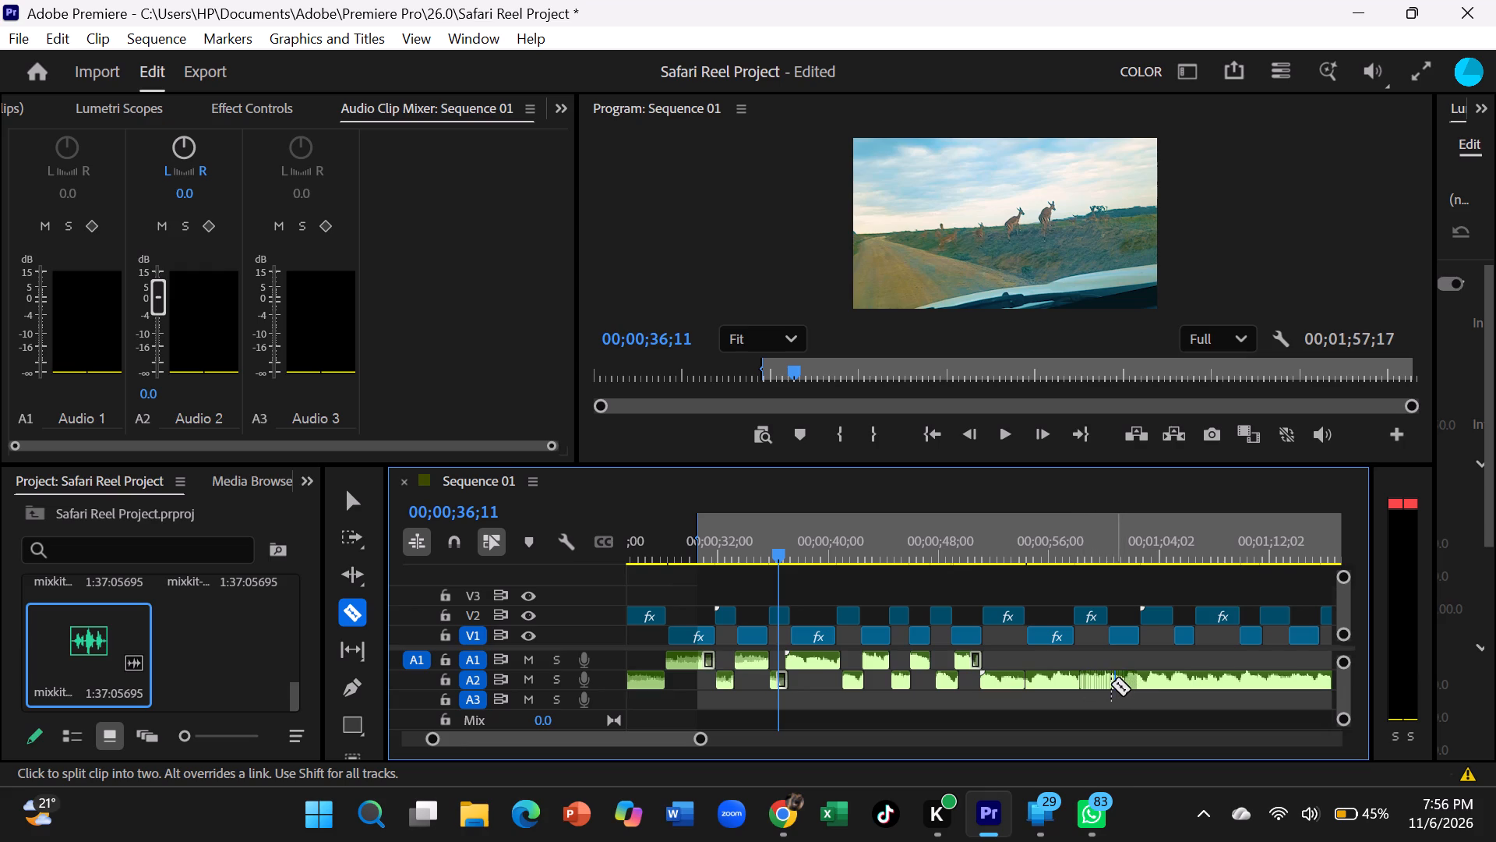
click(1111, 684)
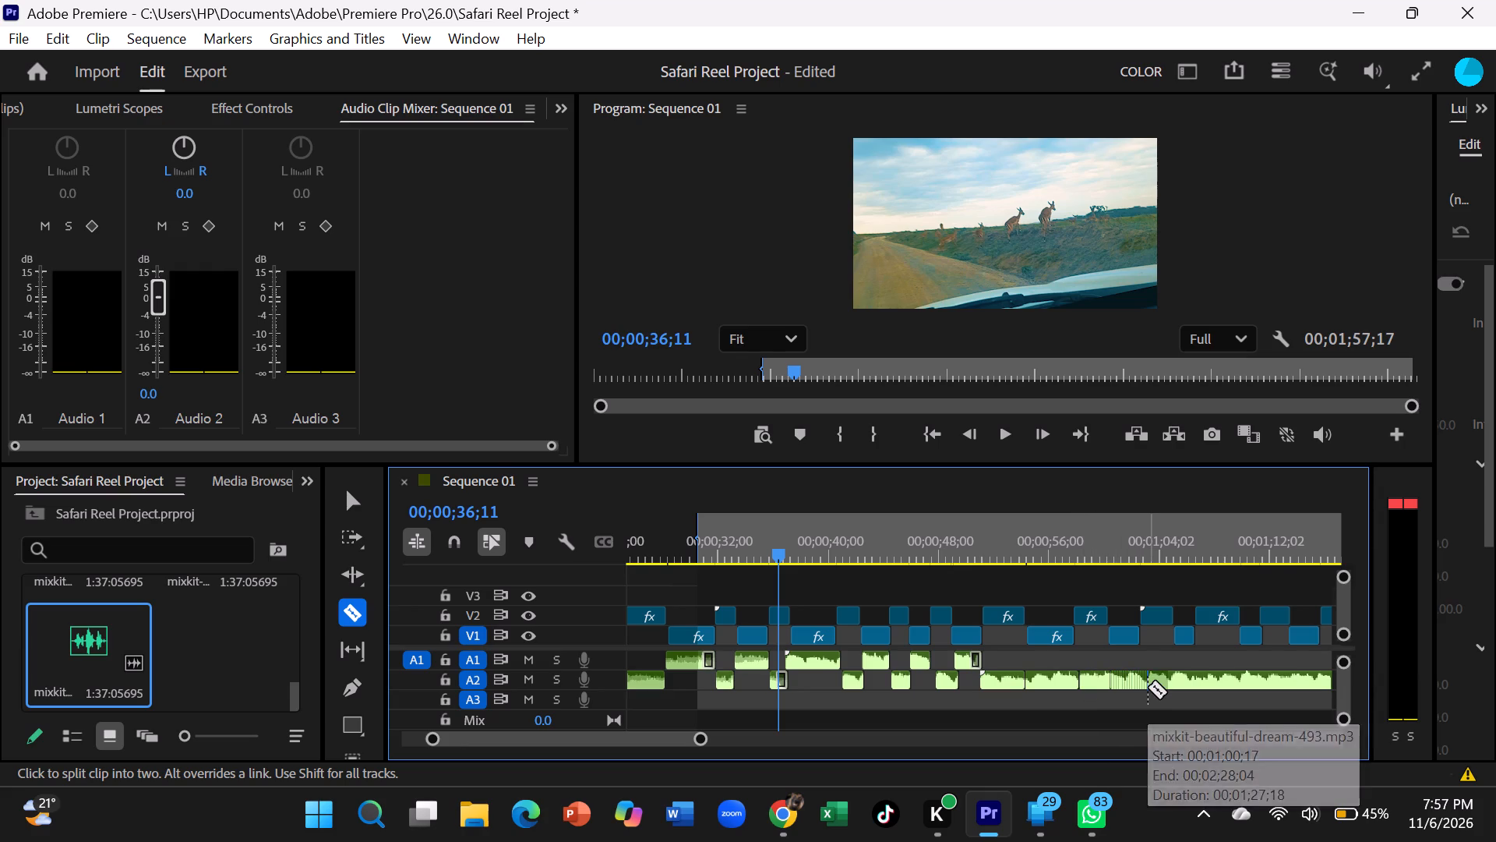
click(1148, 687)
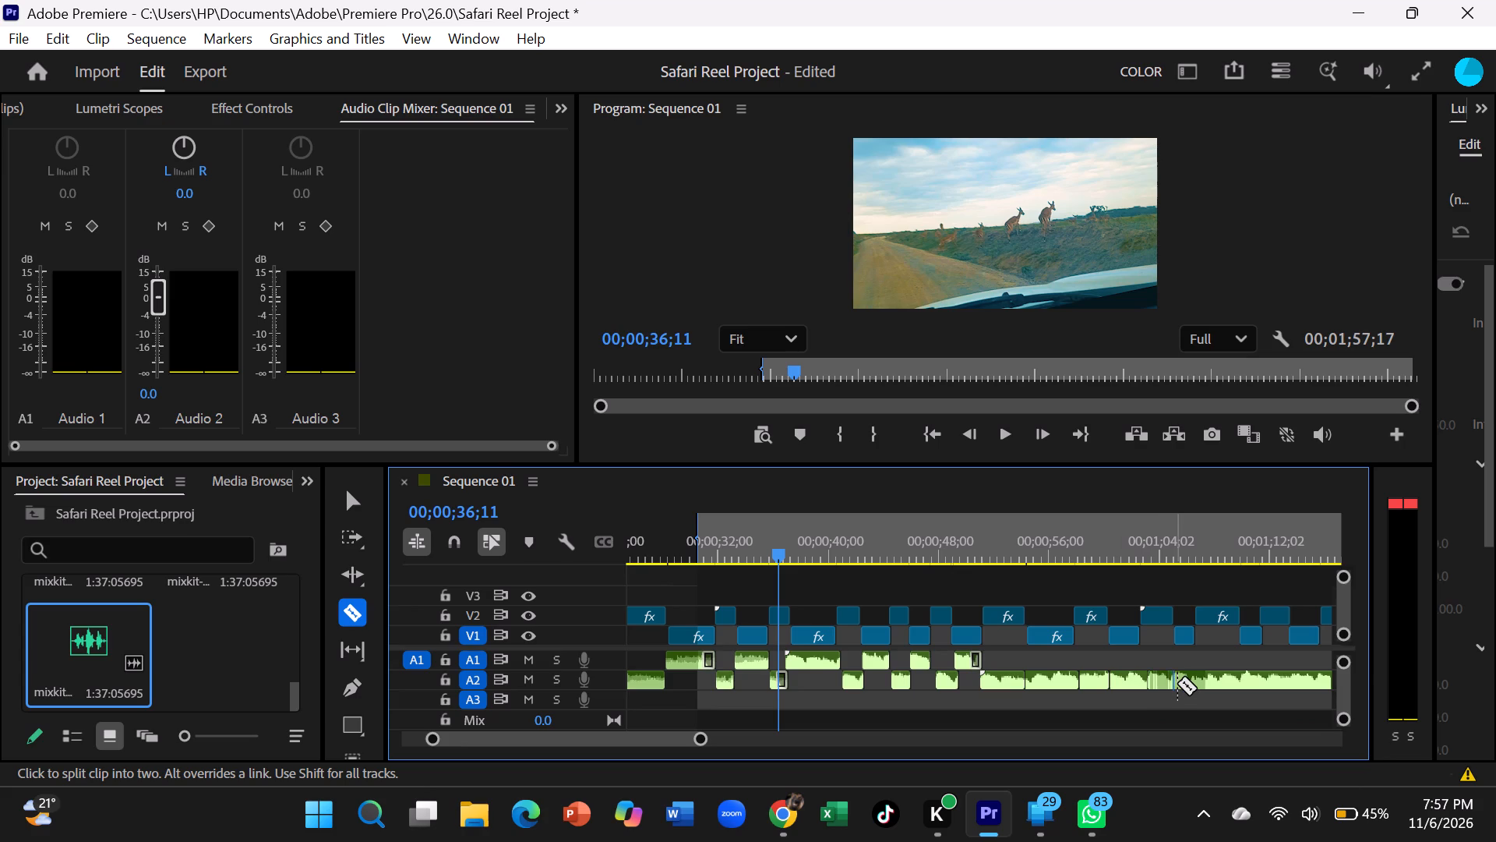
click(1177, 683)
click(1205, 681)
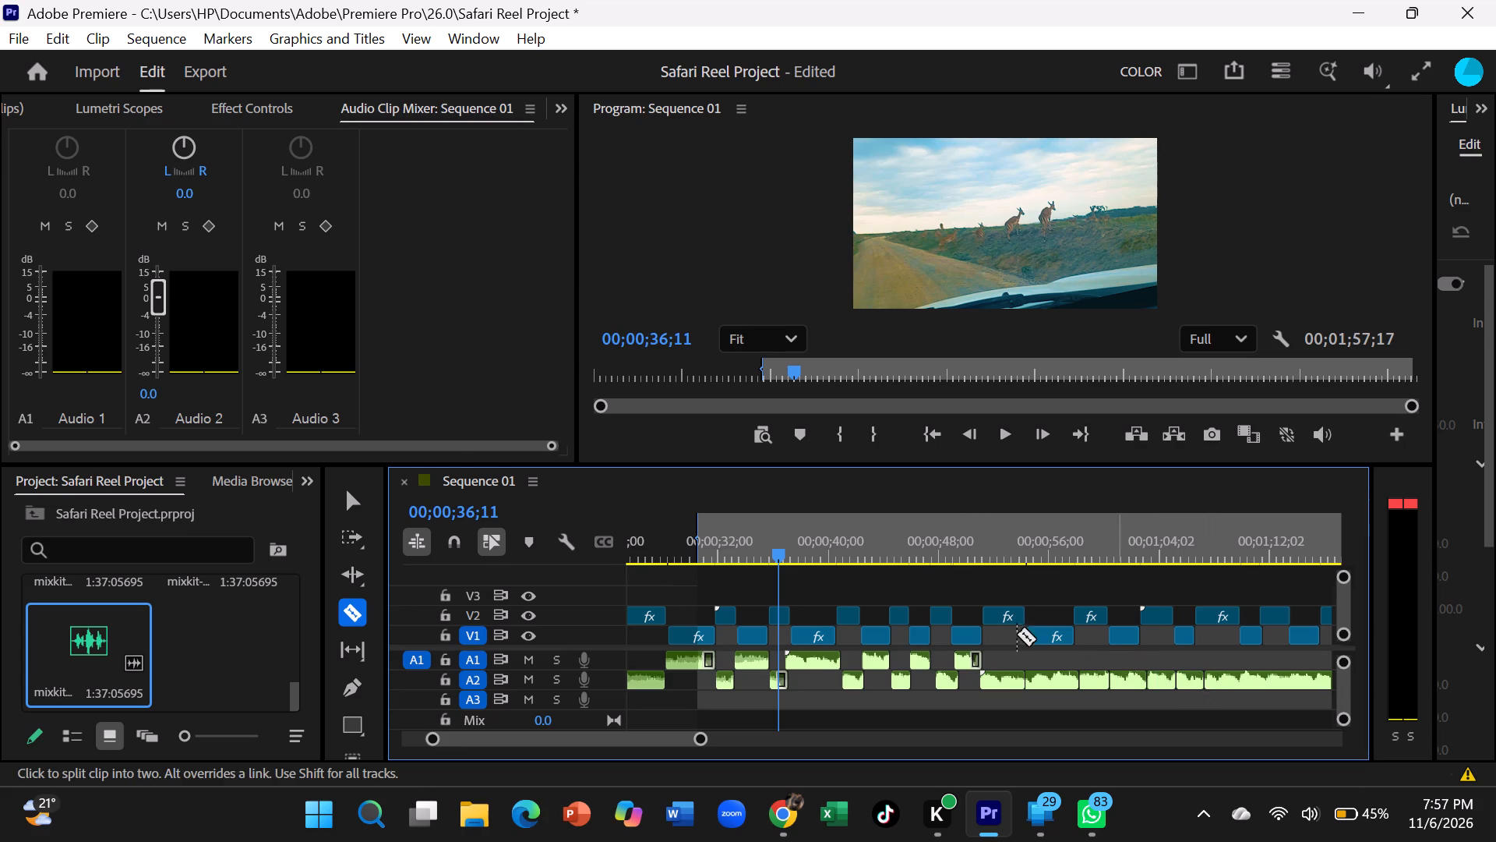
Clear the remaining beautiful-dream music after the last cut on A2.
click(363, 500)
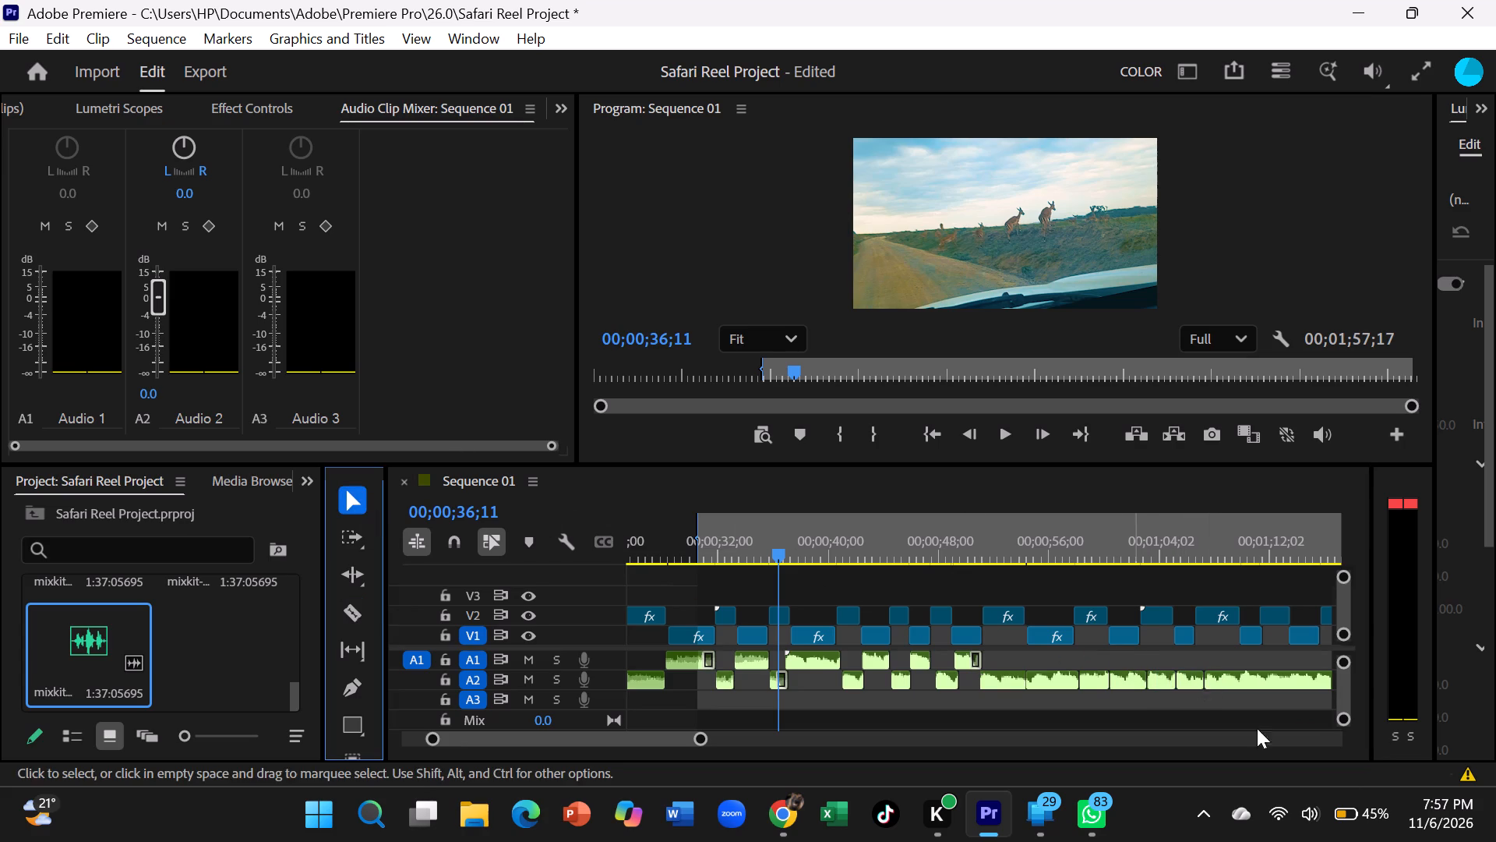
click(1248, 678)
right_click(1248, 678)
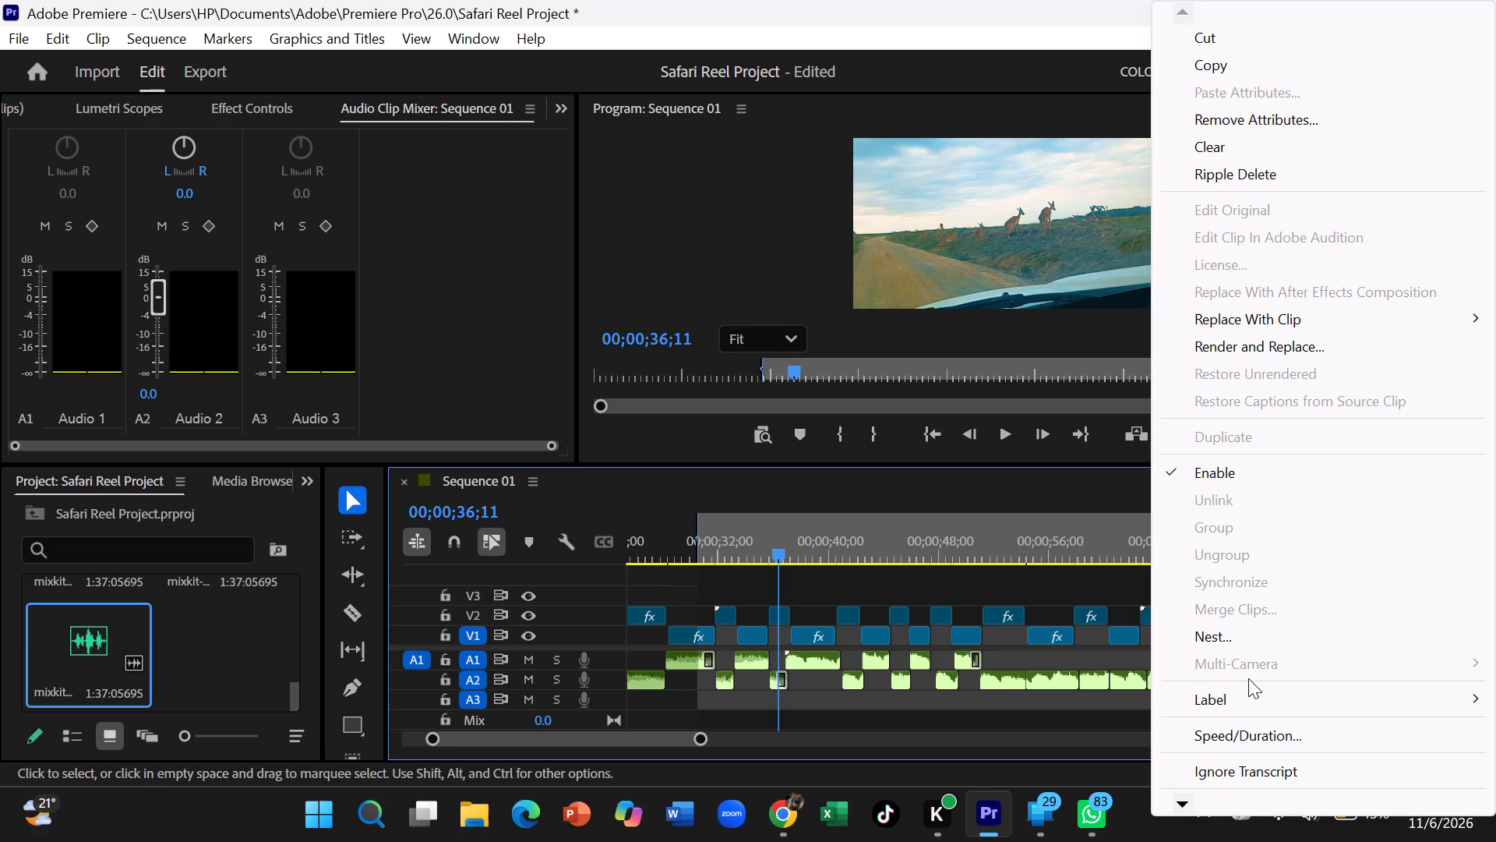
click(1231, 147)
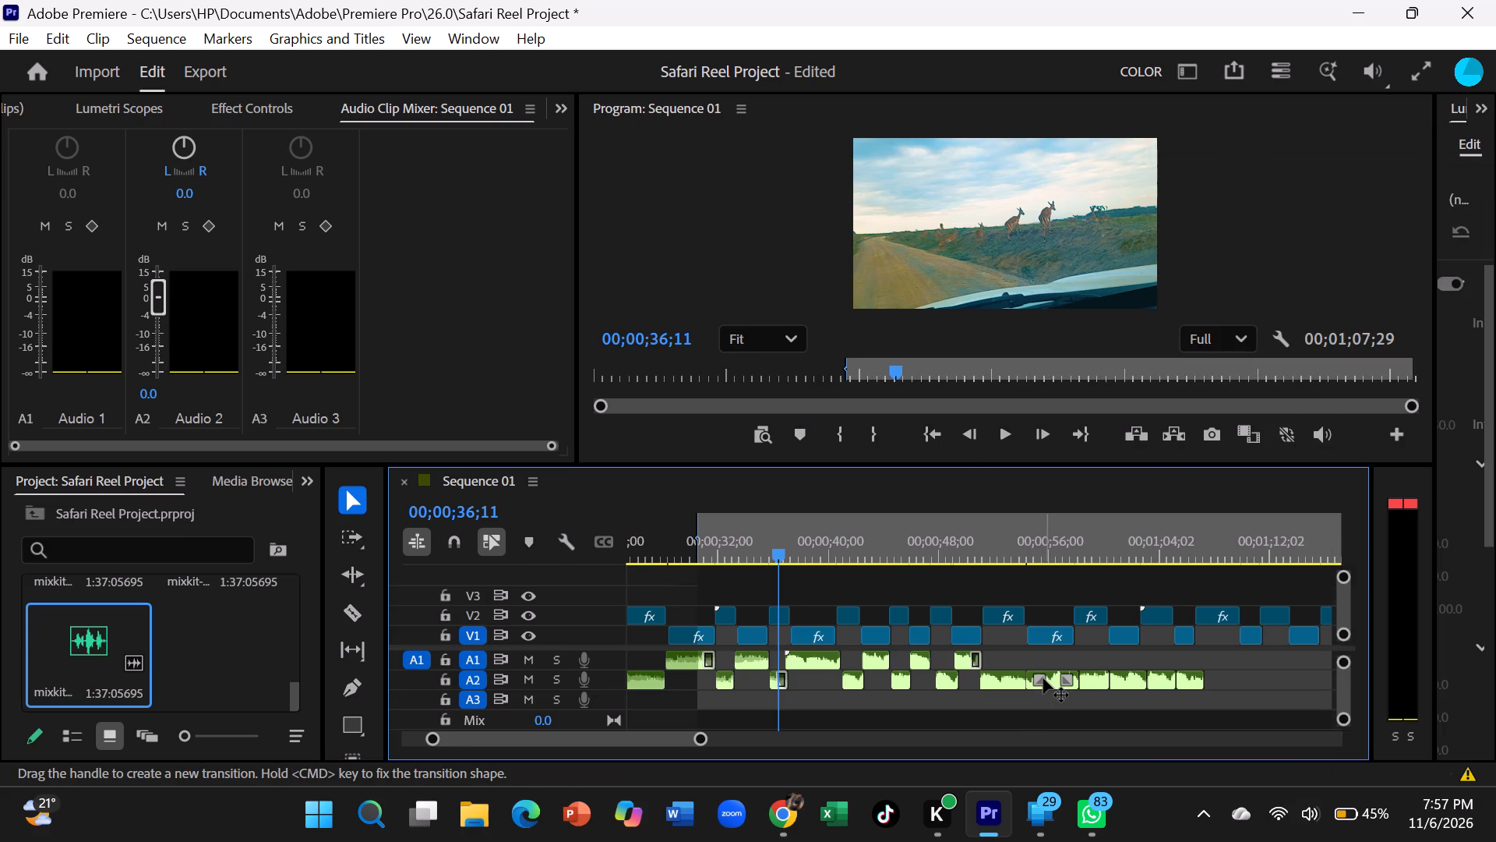
Move the second and fourth beautiful-dream segments from A2 up to A1, roughly under their matching V1 clips.
drag(1053, 681, 1049, 667)
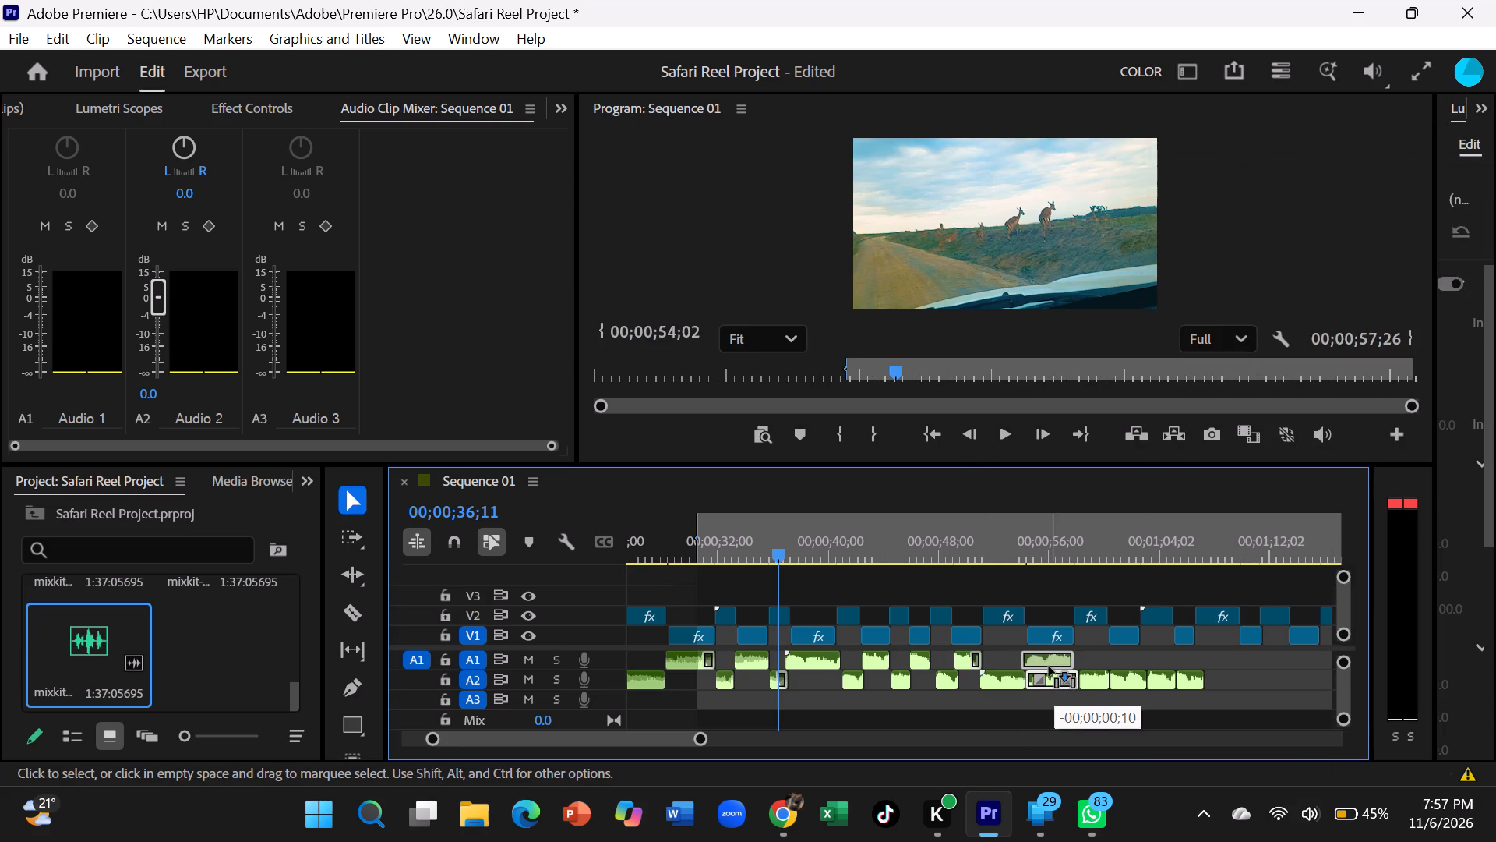
drag(1049, 667, 1052, 666)
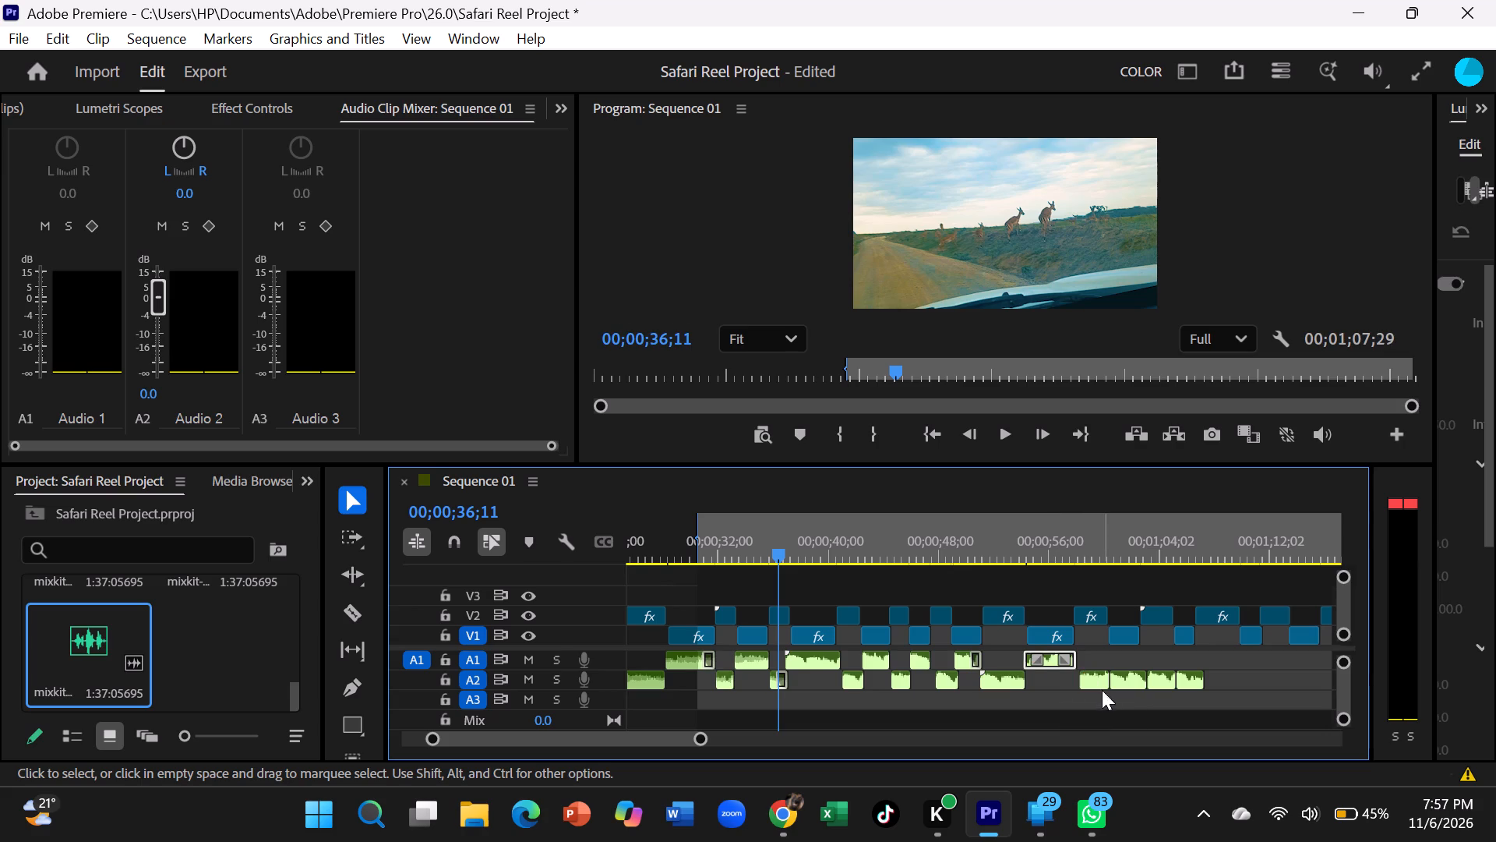
drag(1131, 688, 1127, 665)
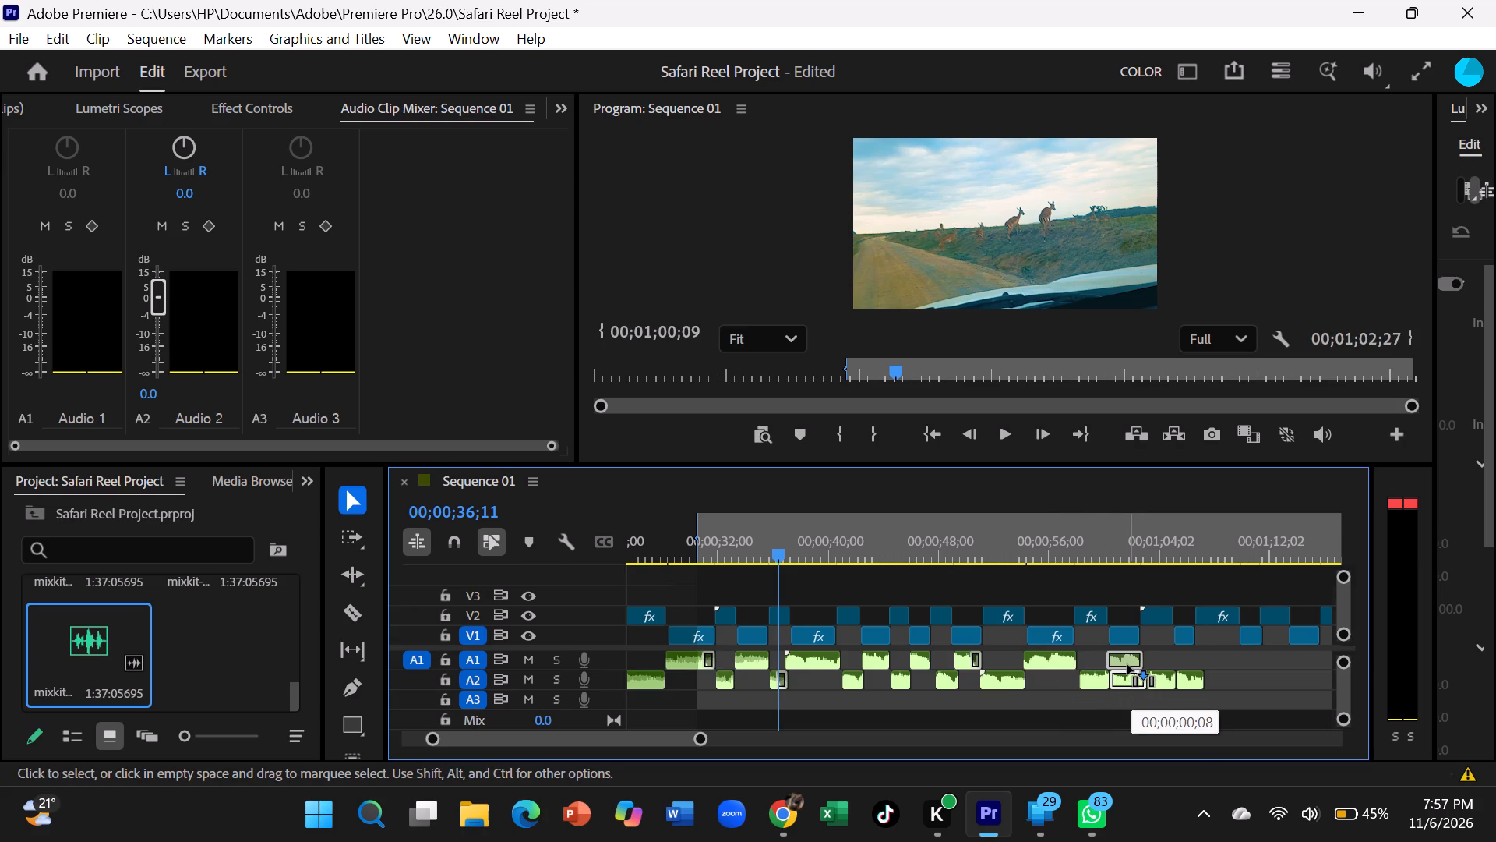
drag(1127, 665, 1127, 663)
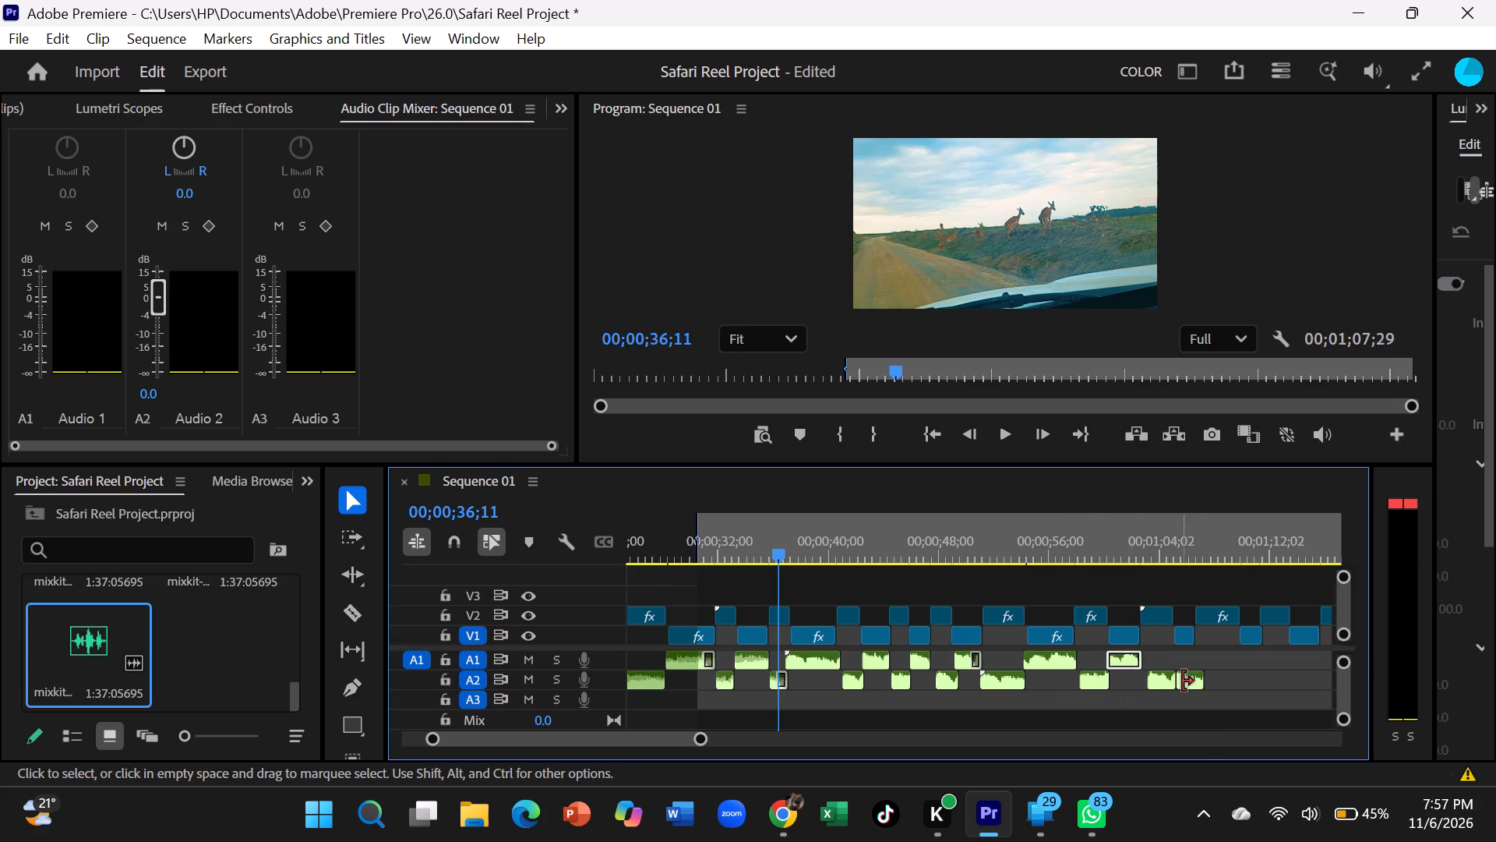
click(1055, 662)
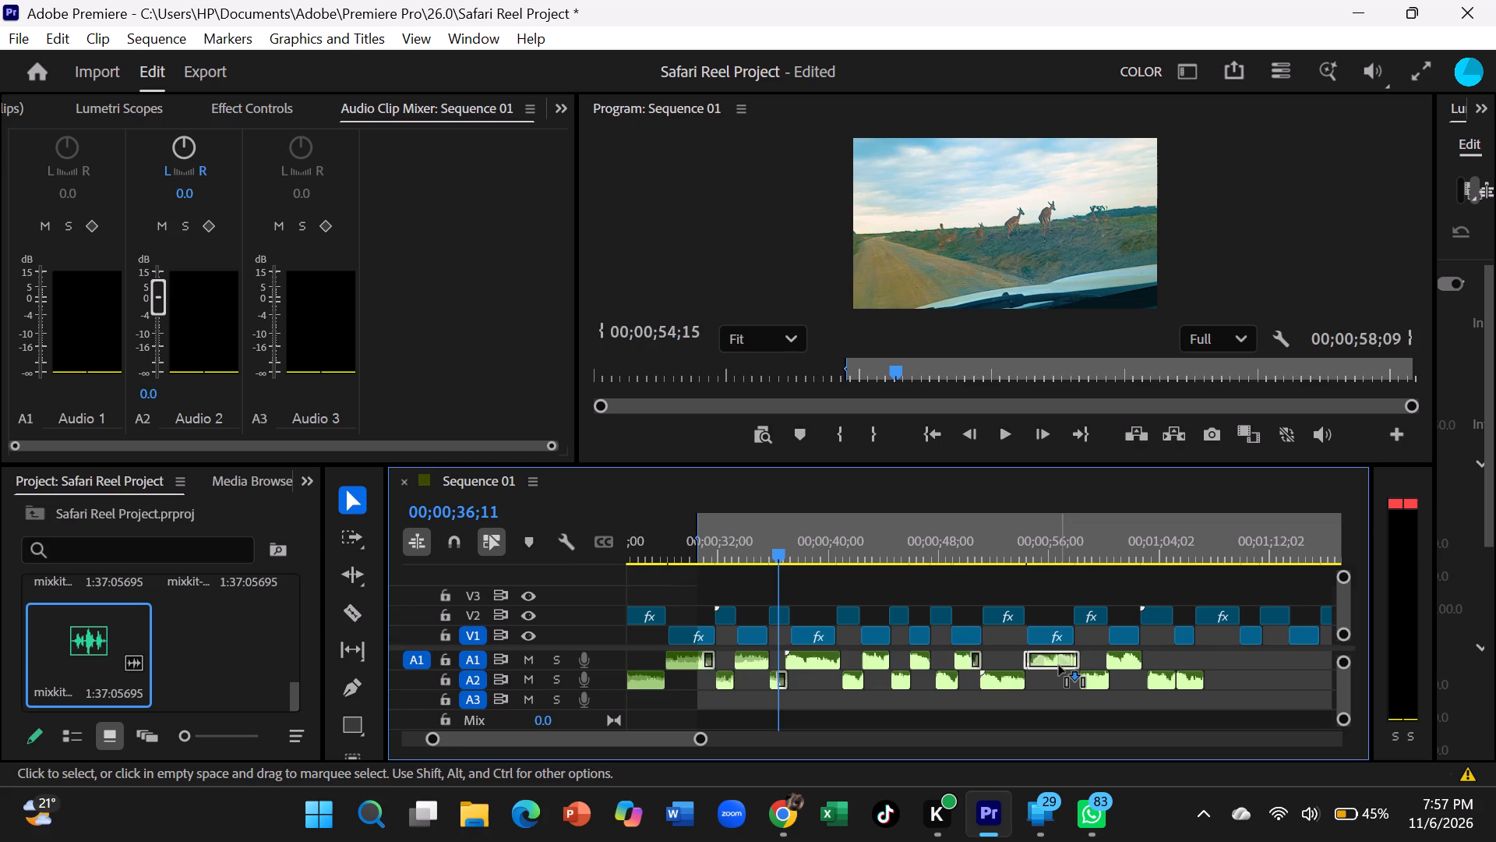
click(1125, 664)
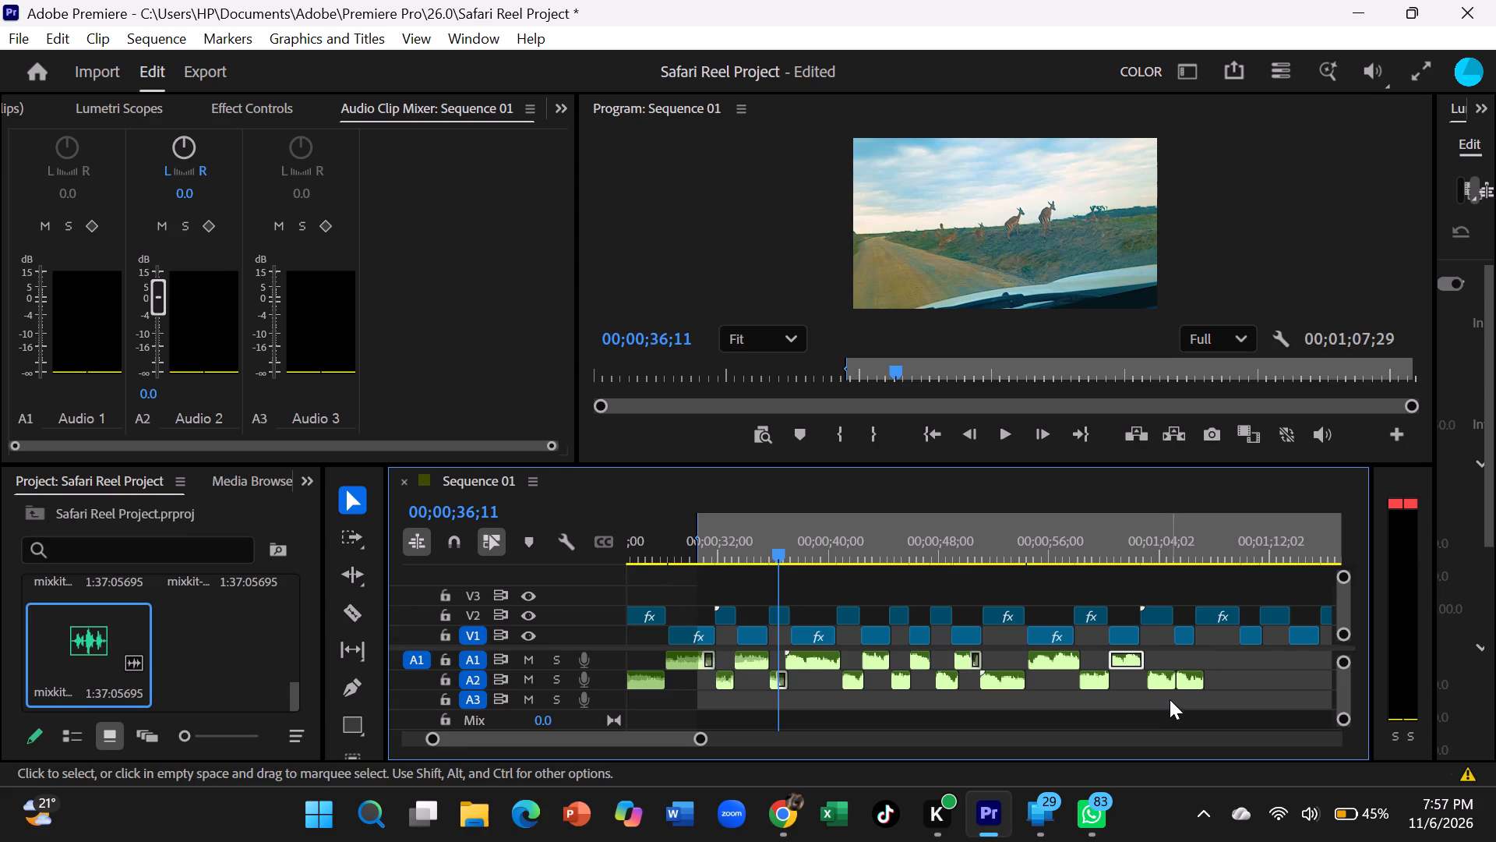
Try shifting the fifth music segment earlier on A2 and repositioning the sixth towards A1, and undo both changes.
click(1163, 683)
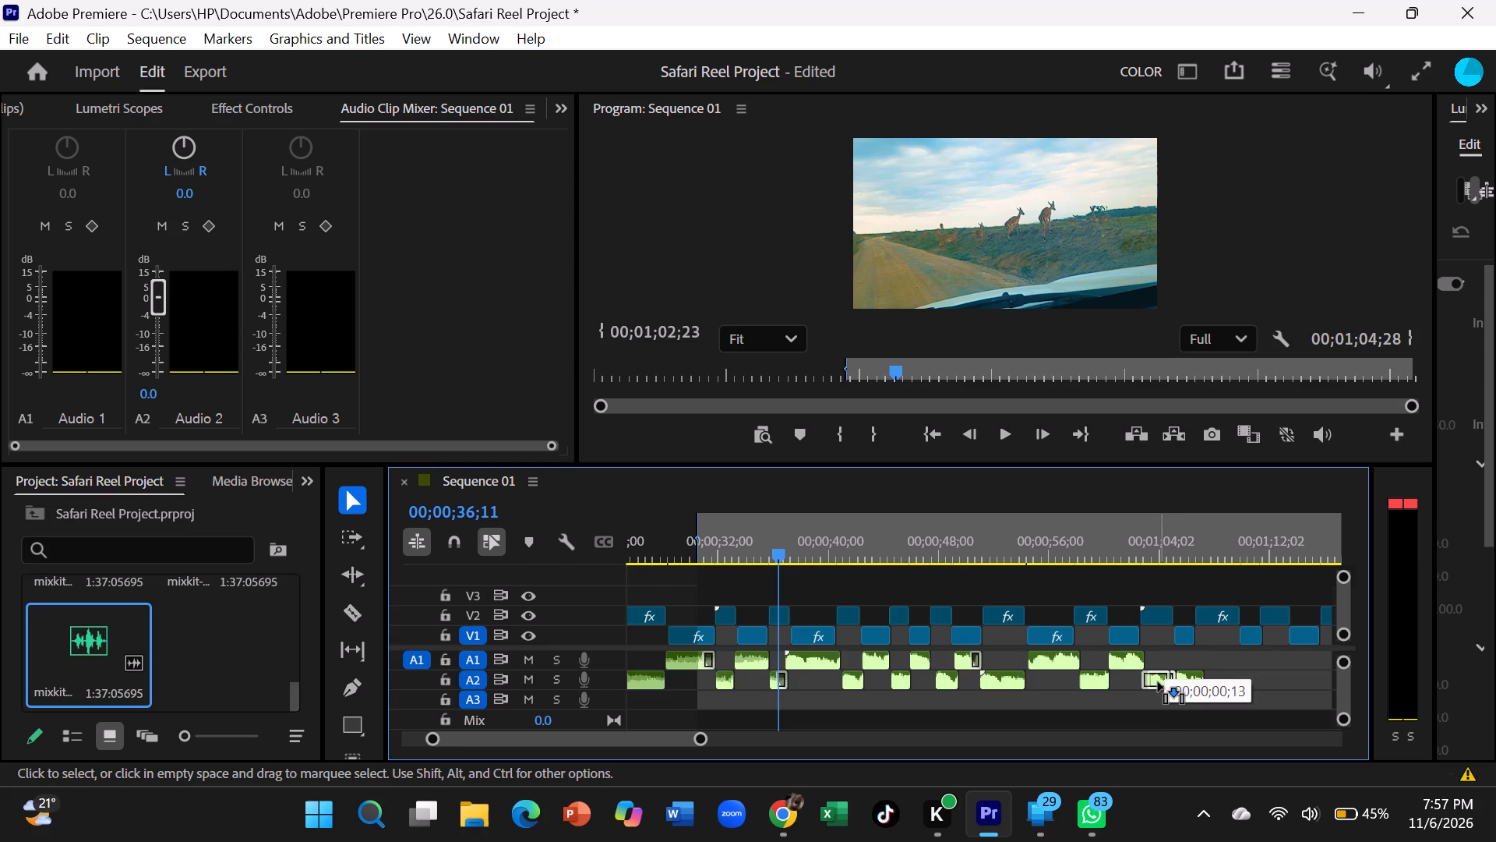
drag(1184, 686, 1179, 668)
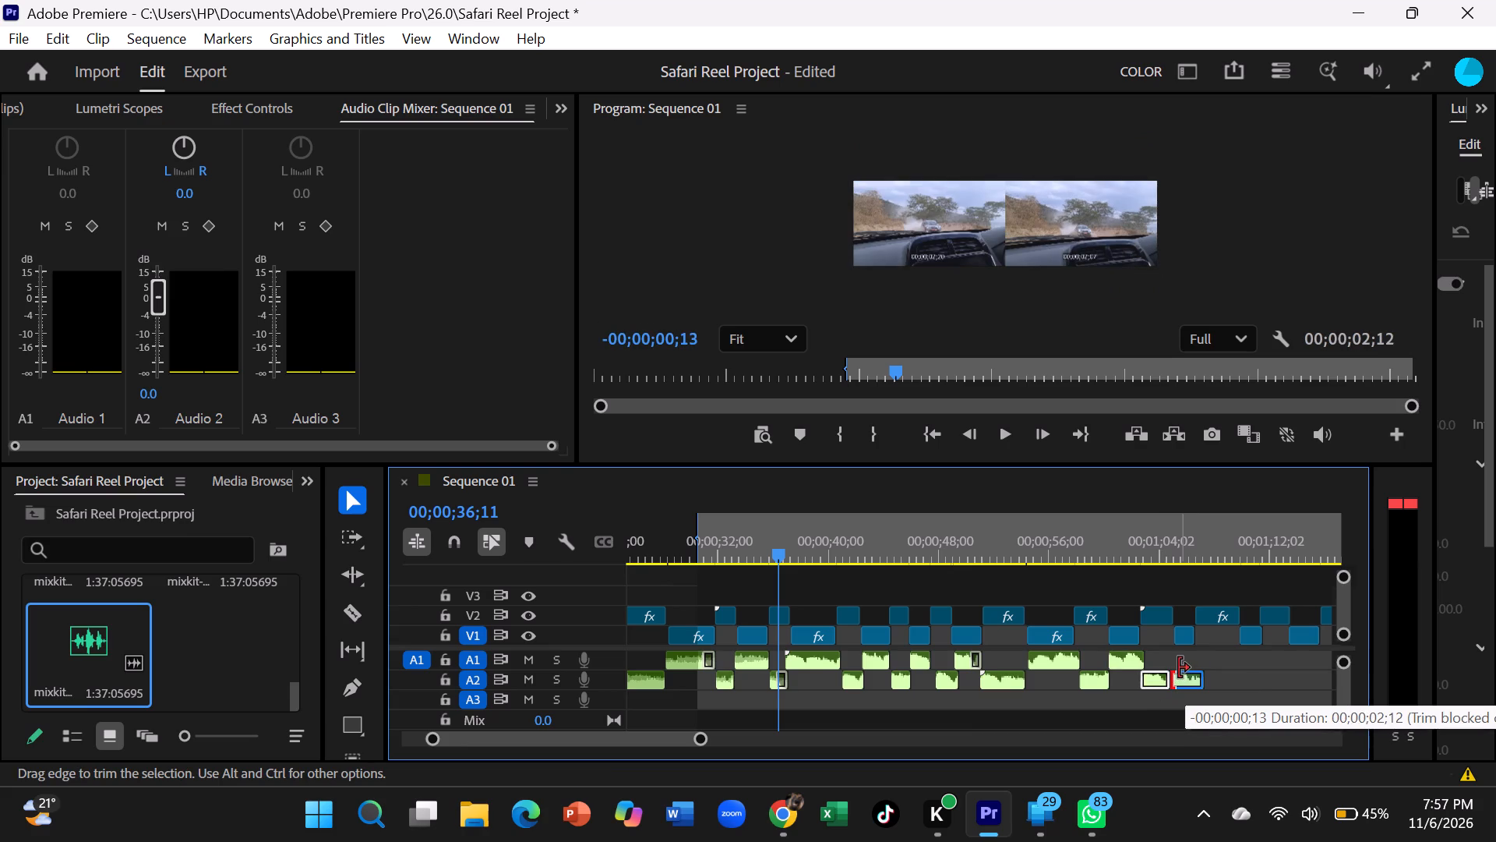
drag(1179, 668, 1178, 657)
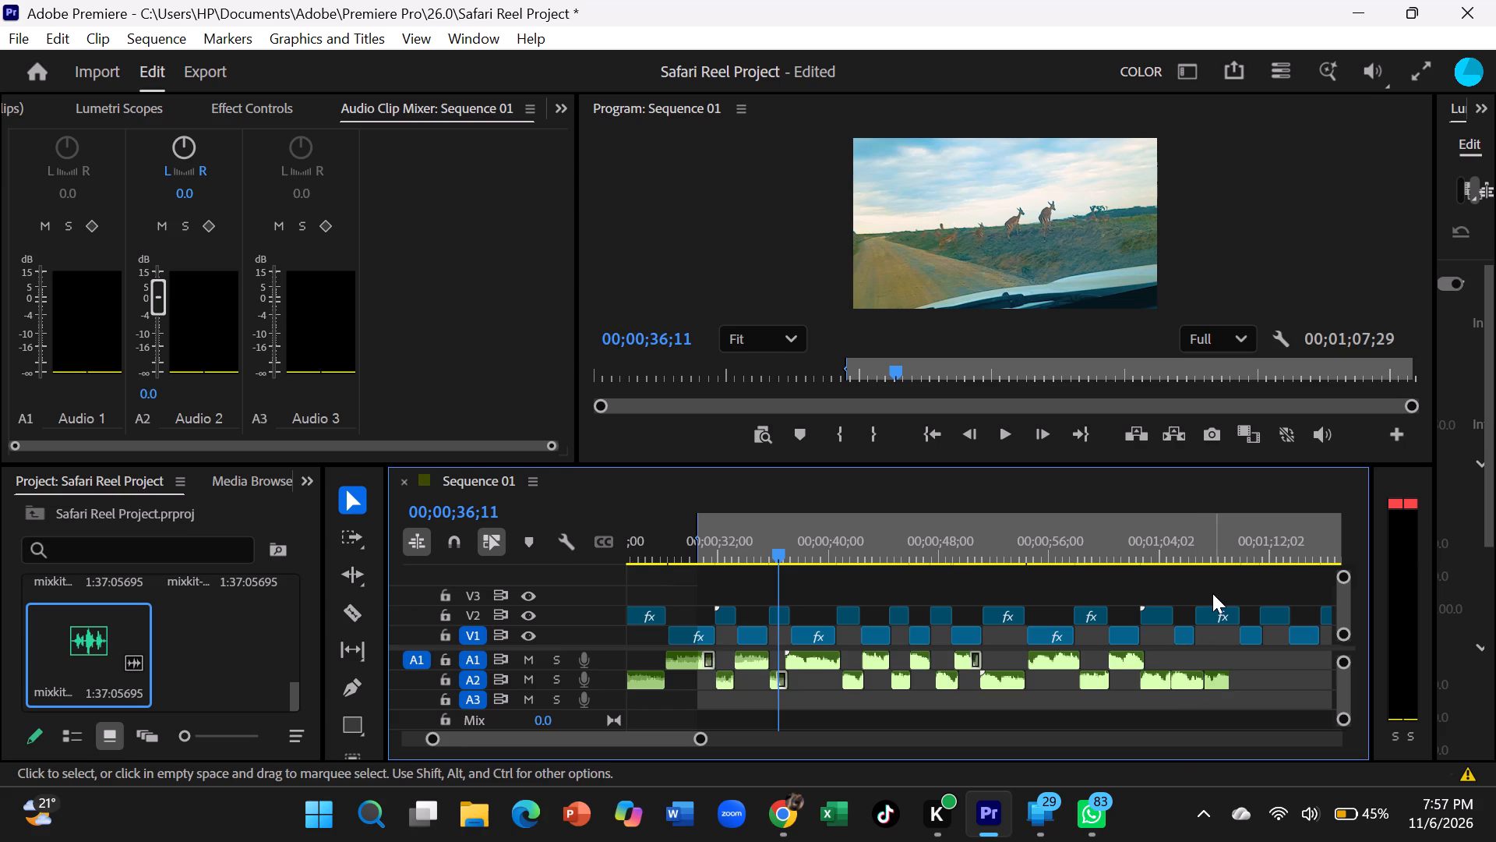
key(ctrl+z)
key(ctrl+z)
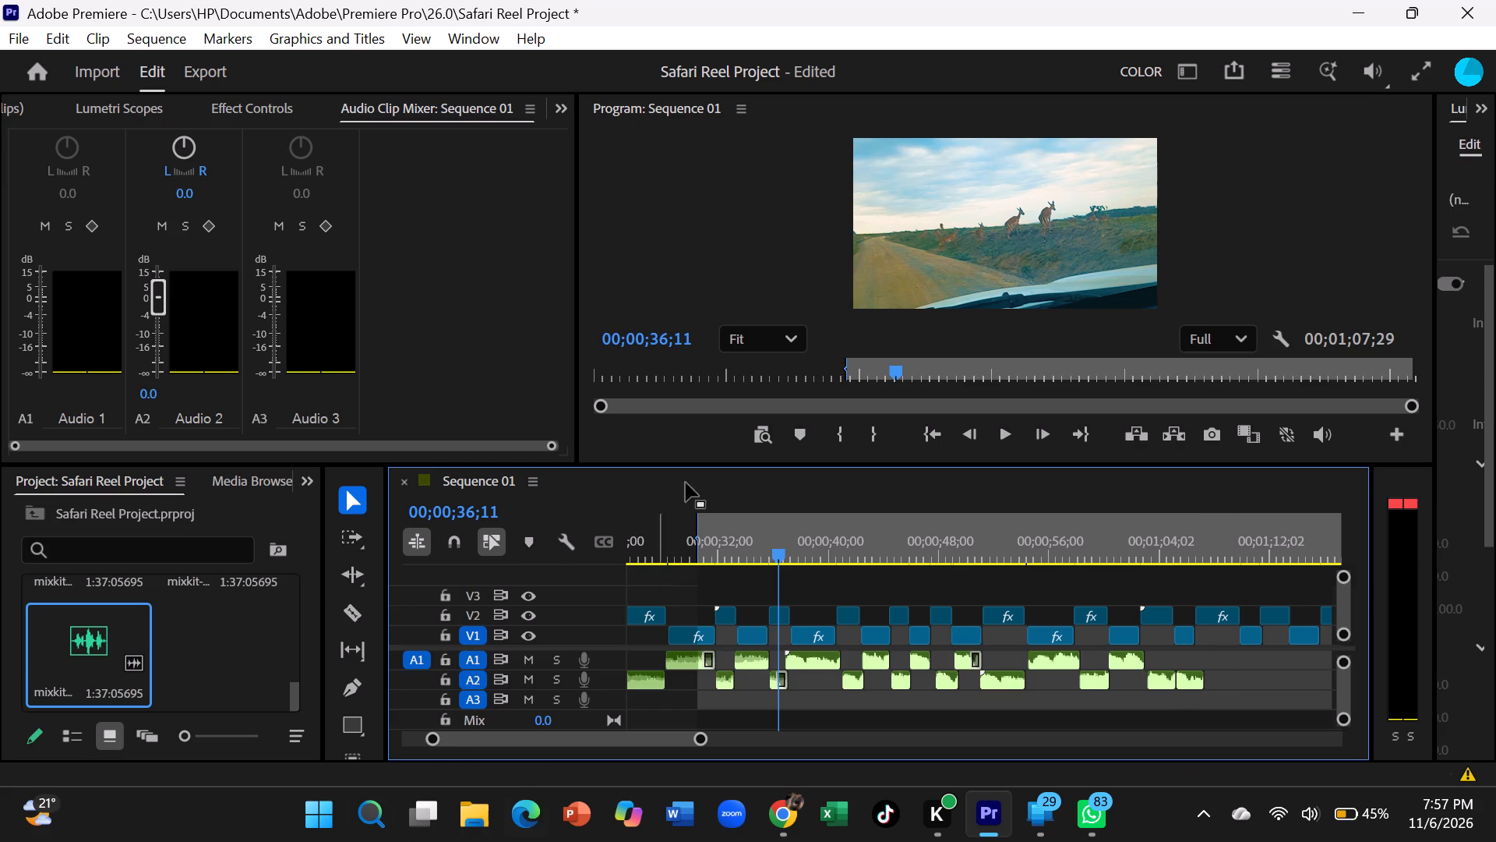
Shift the fifth music segment slightly earlier on A2 and move the sixth segment up to A1, just after it.
click(1164, 682)
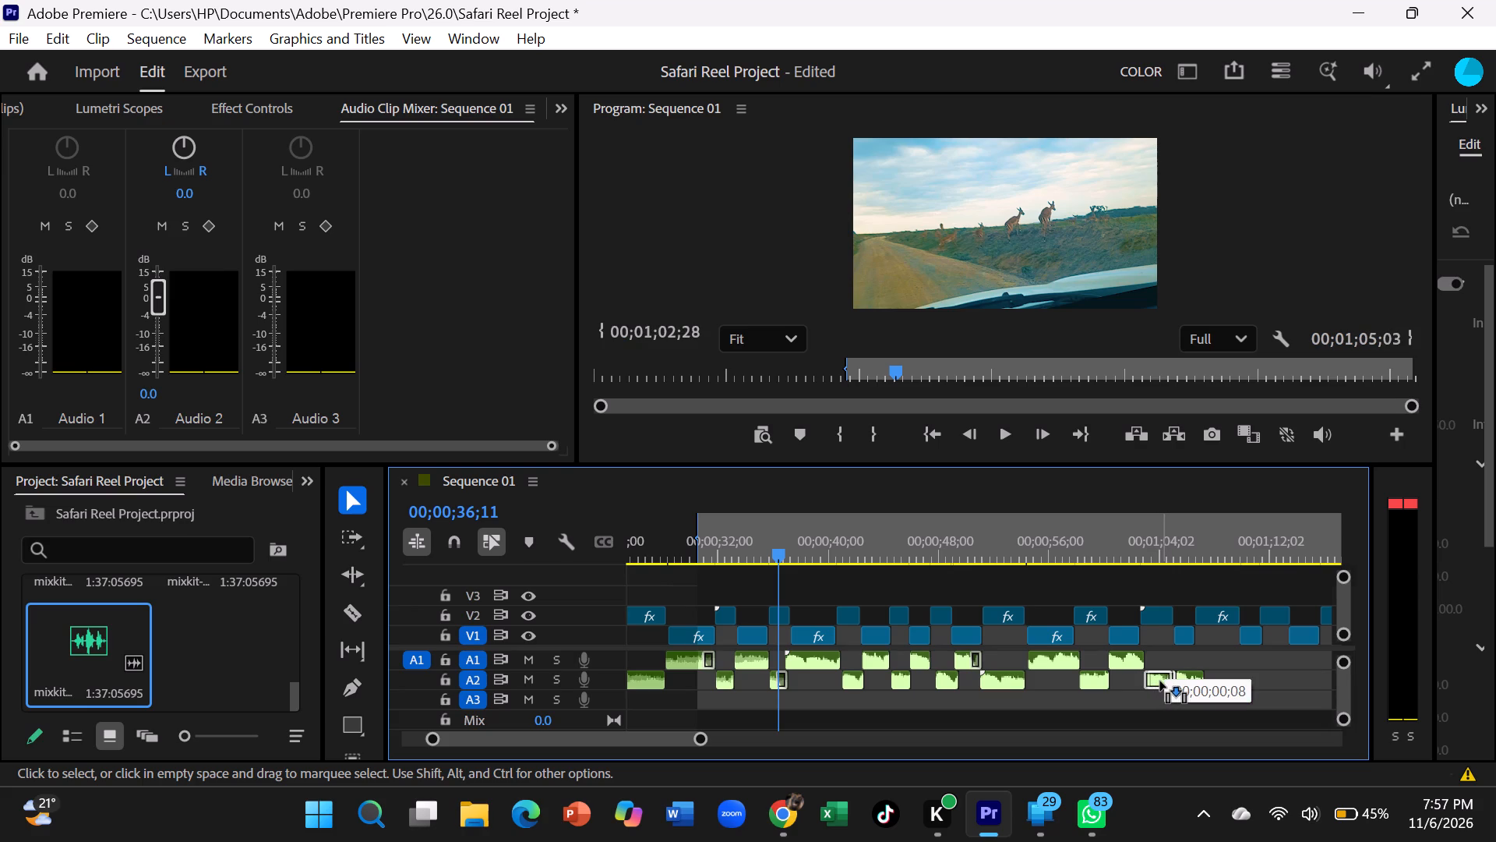
drag(1194, 688, 1191, 682)
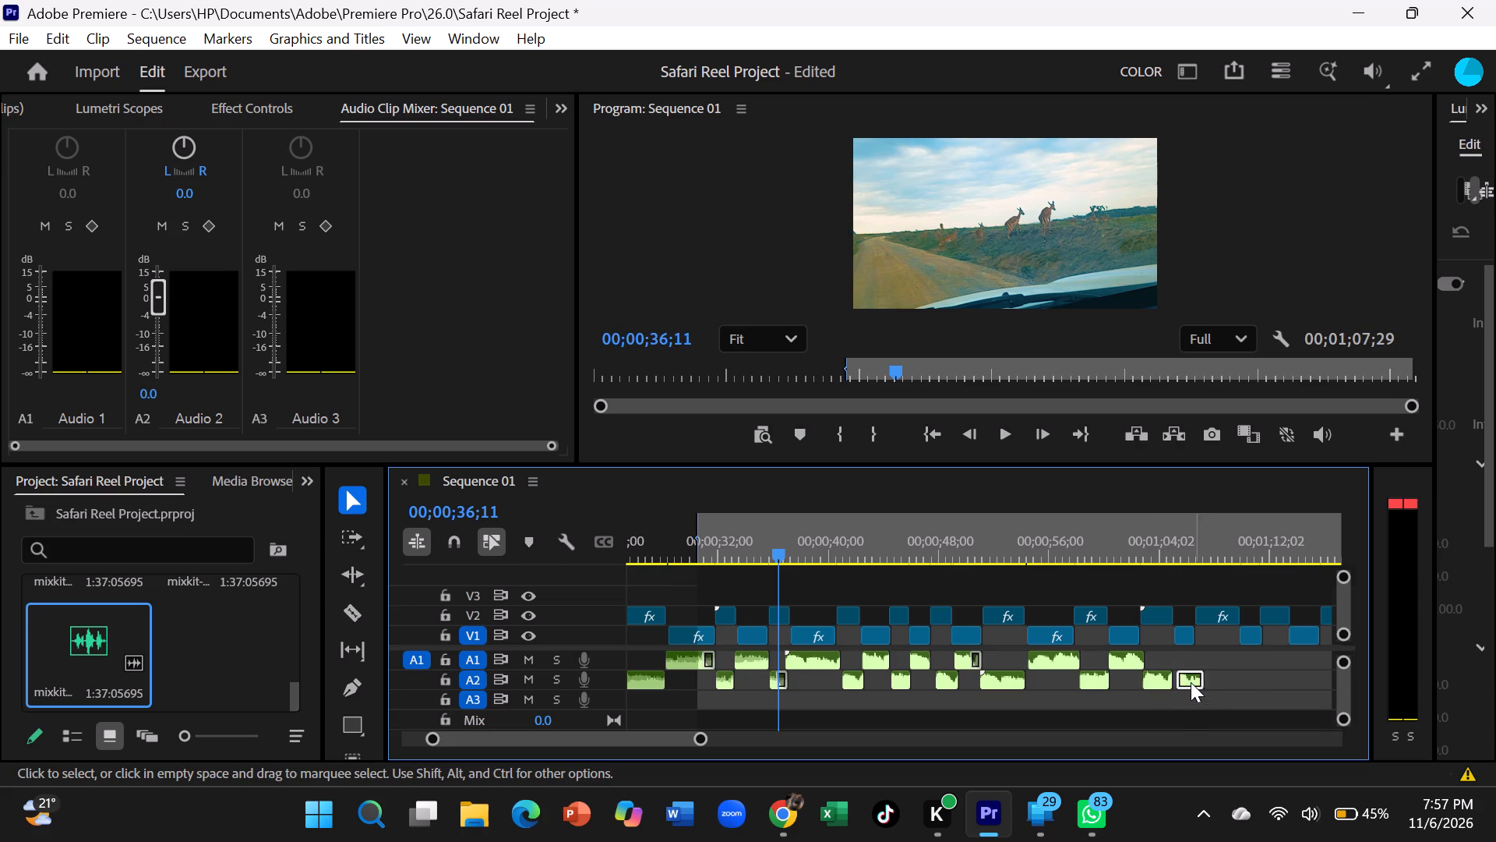
drag(1191, 682, 1182, 667)
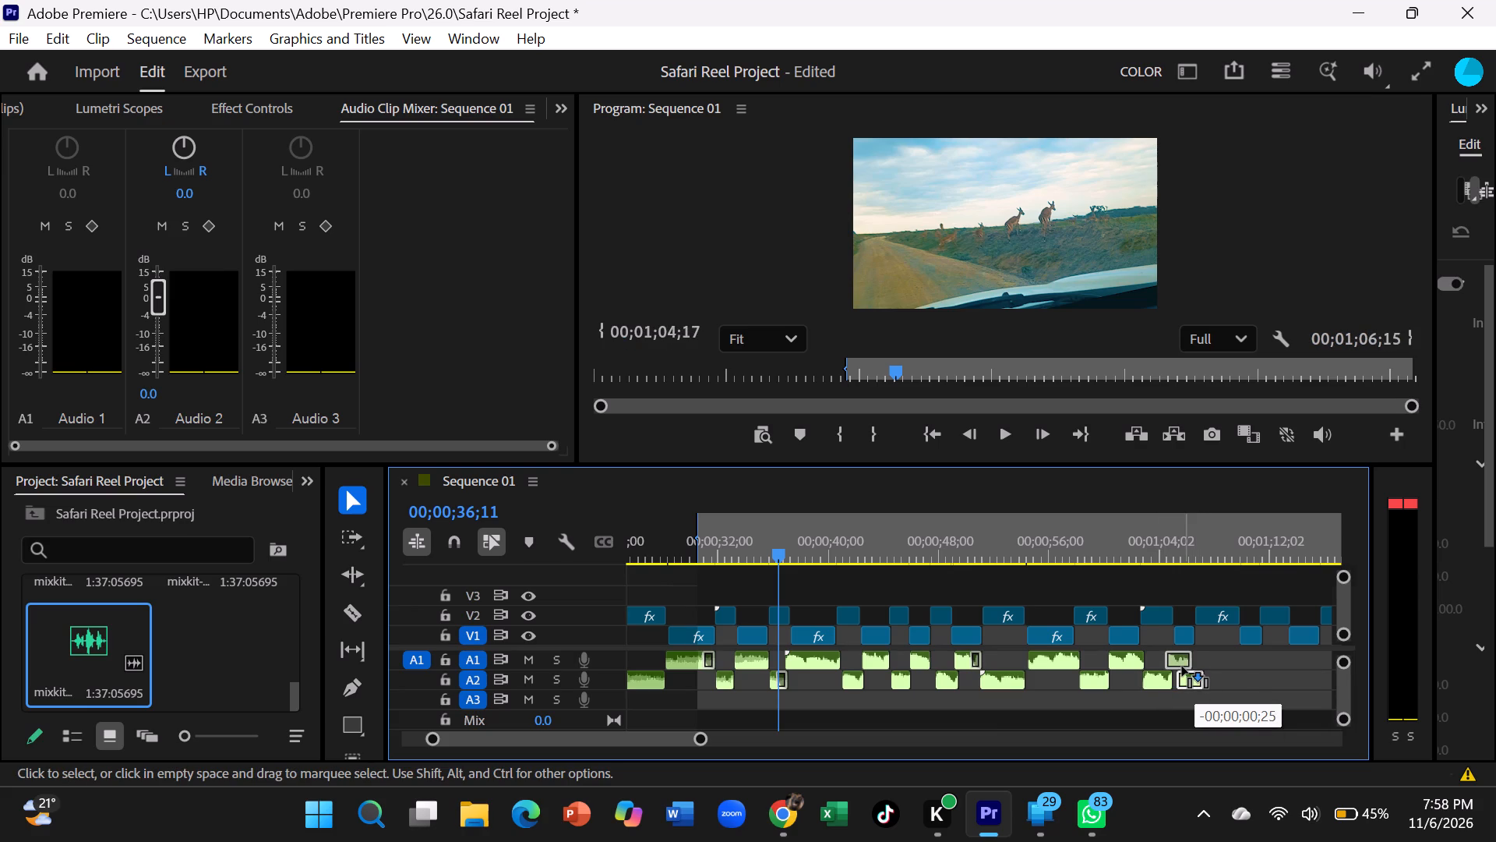
drag(1182, 667, 1189, 663)
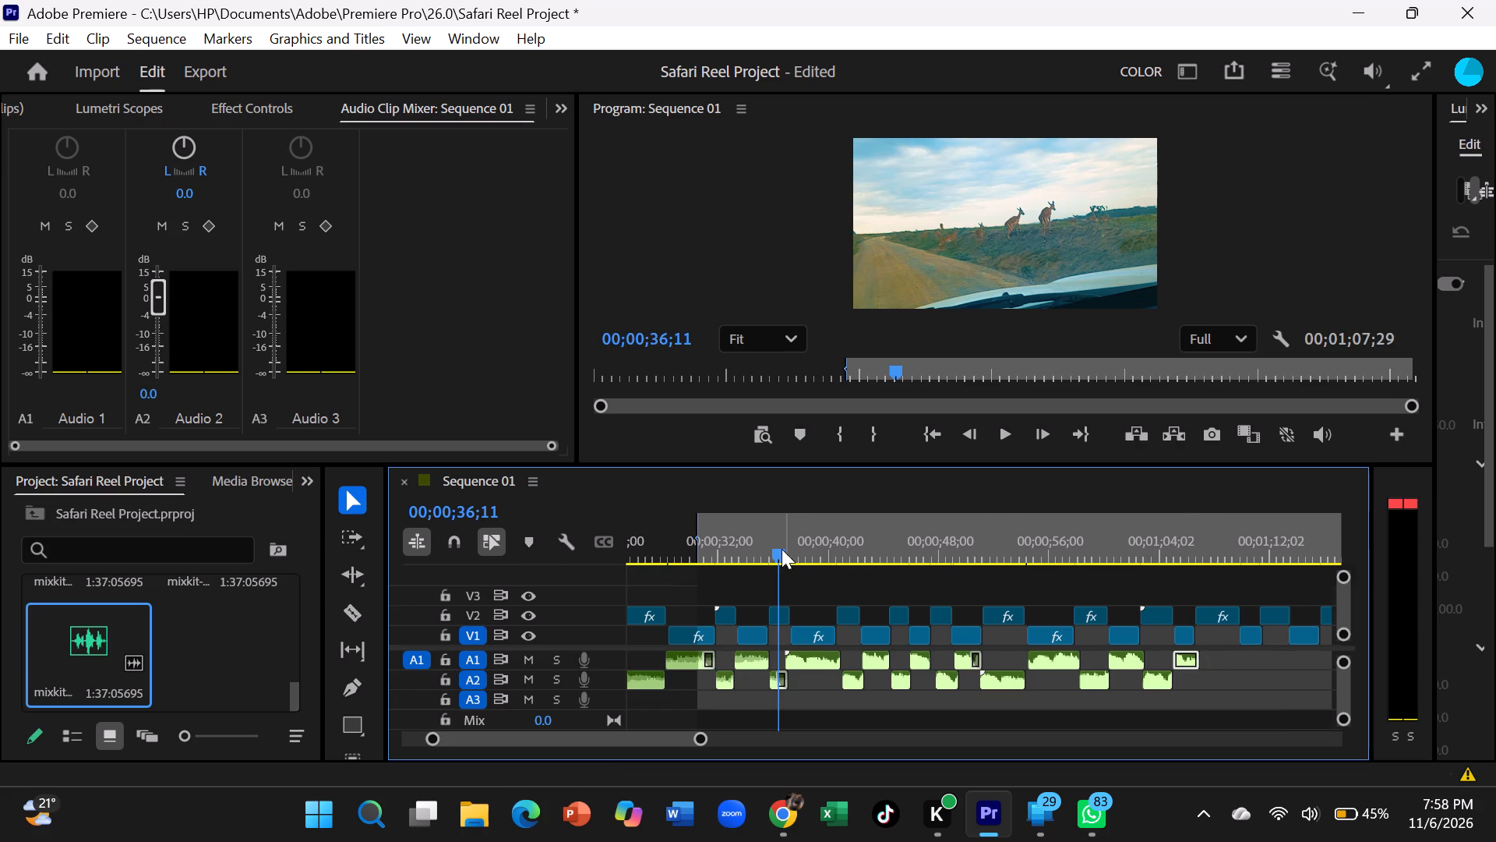
Return the playhead to 00;00;00;00 and play the sequence from the beginning to review the rearranged music.
drag(782, 549, 581, 653)
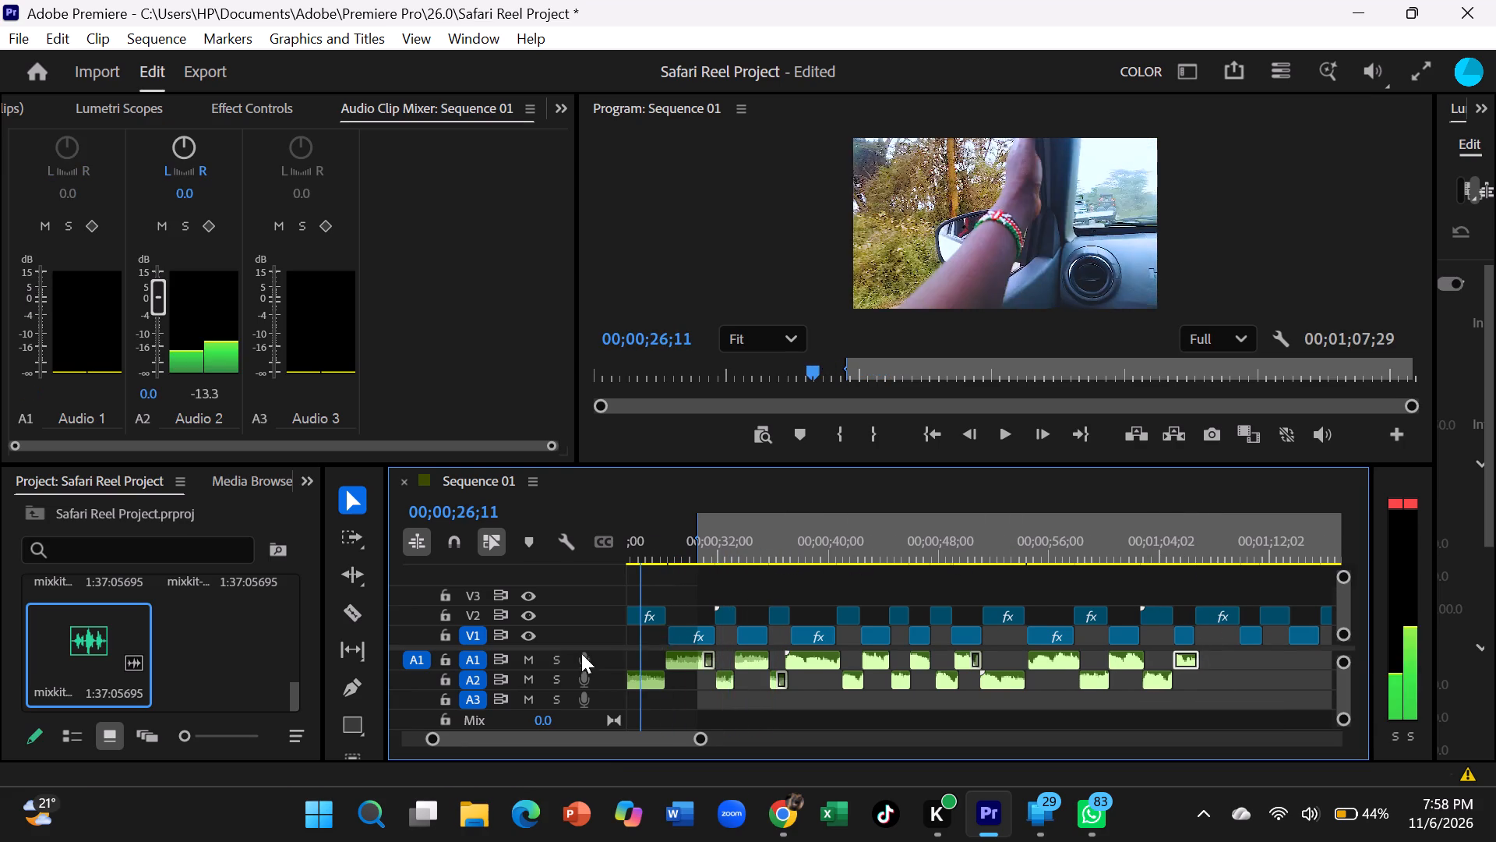
drag(581, 653, 565, 660)
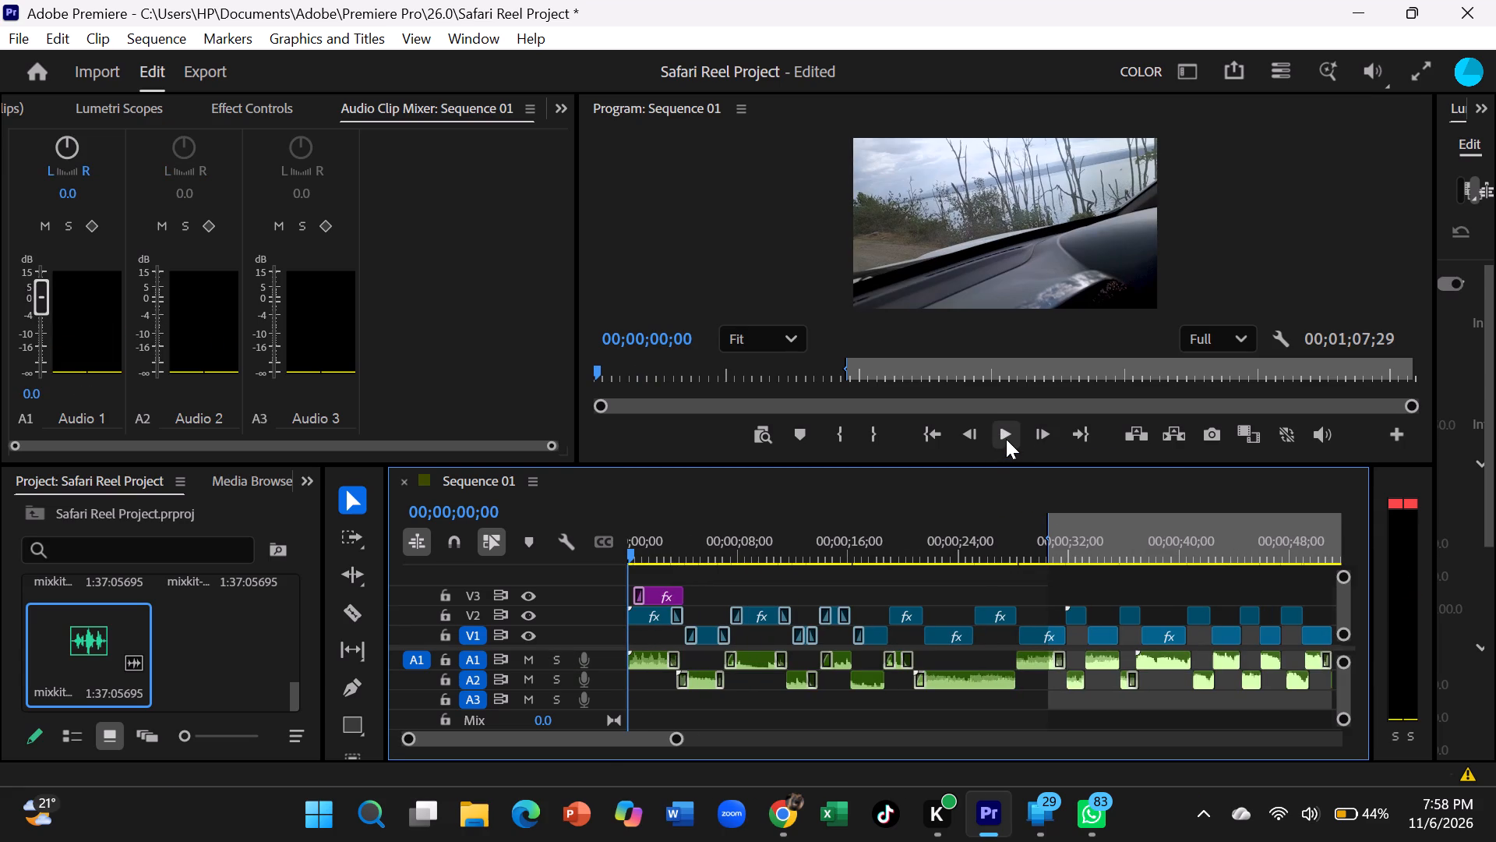
click(1006, 439)
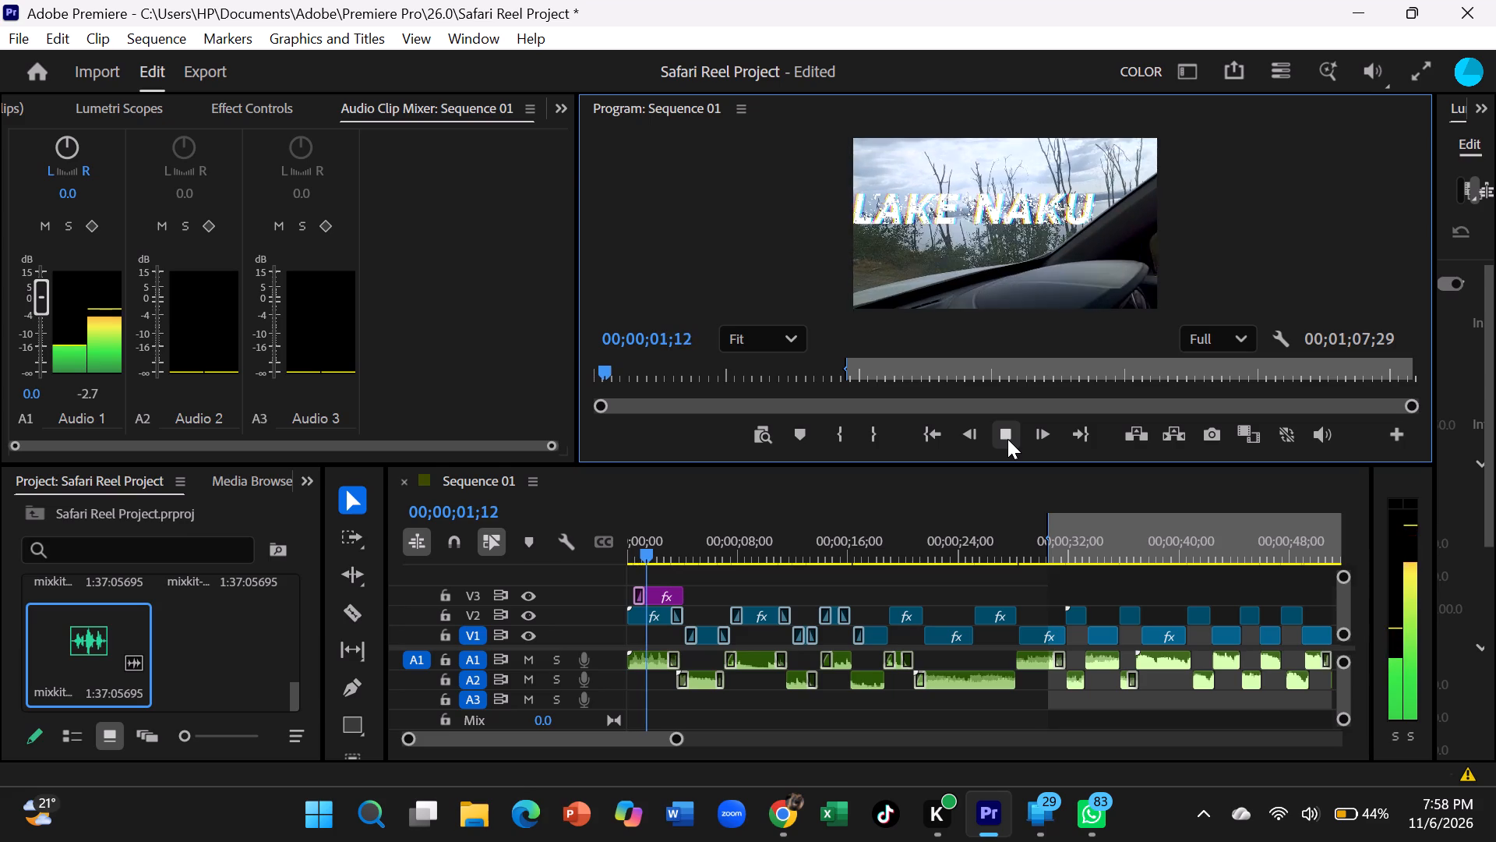
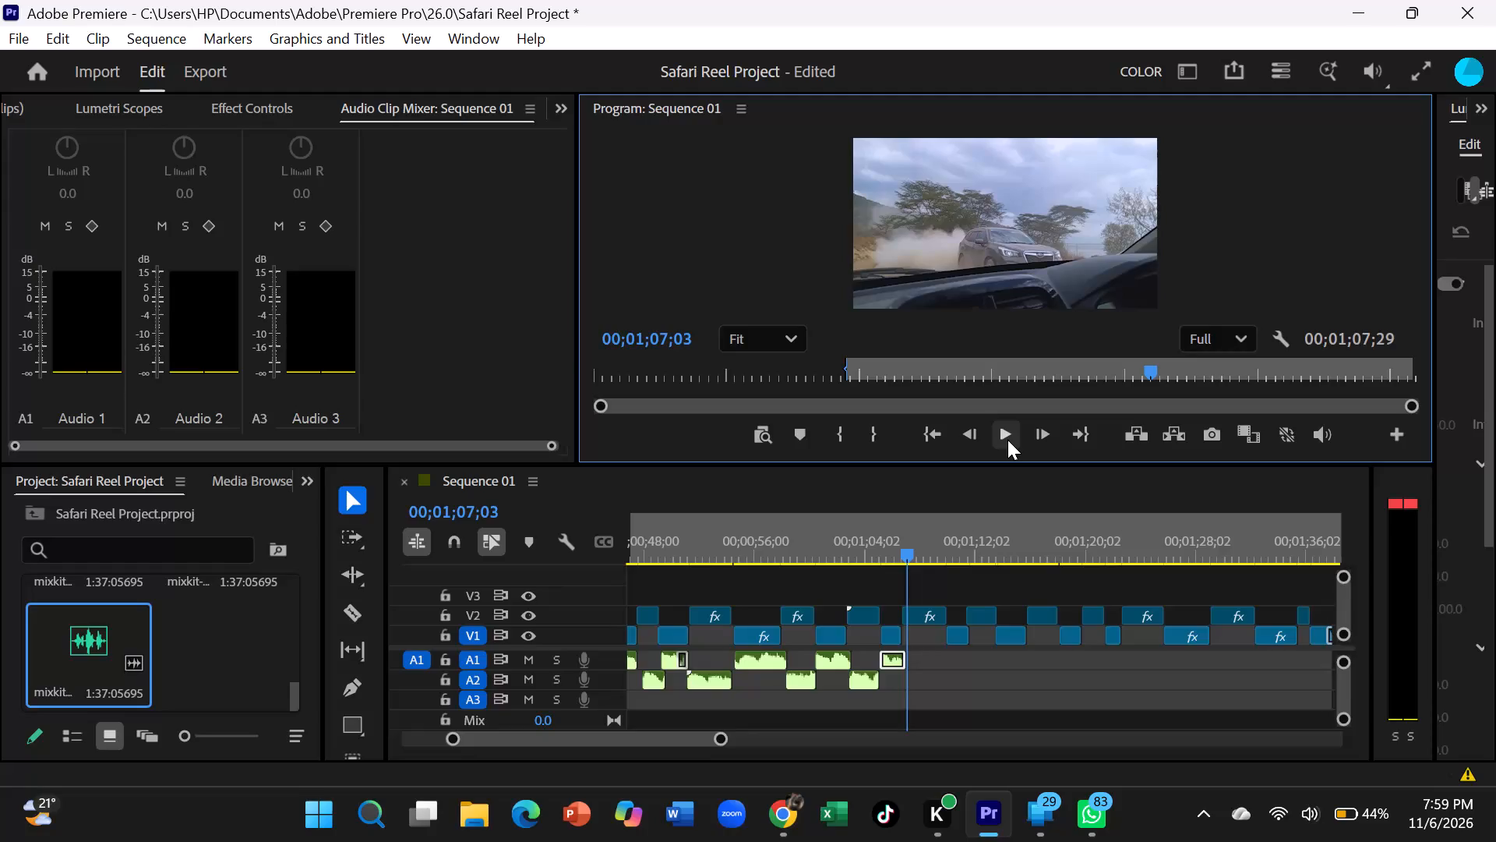
Import the audio file mixkit-cant-get-you-off-my-mind-1210 from the Downloads folder into the project.
key(ctrl+i)
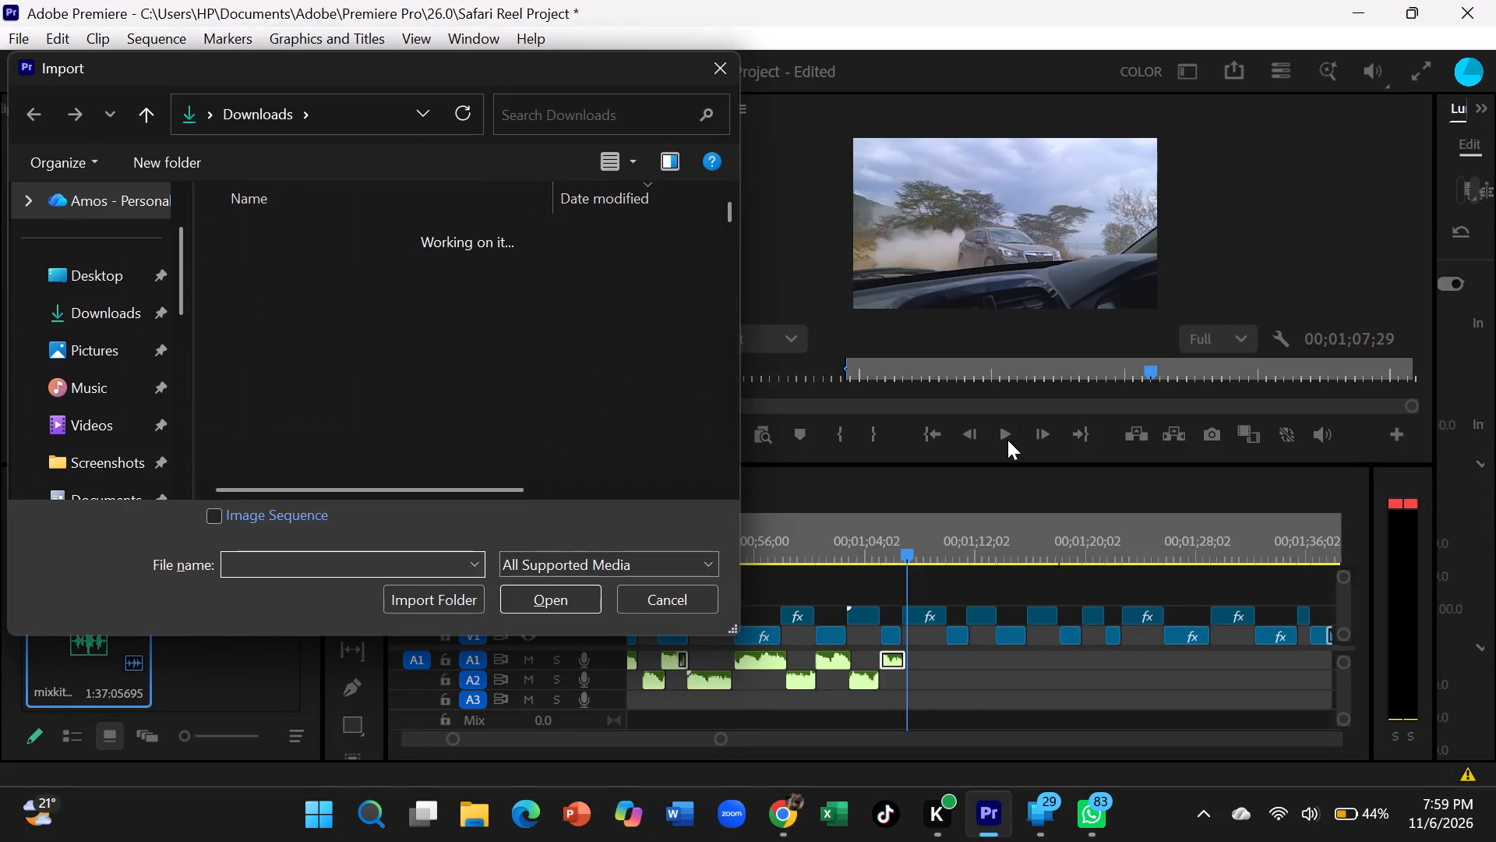
scroll(337, 277, down, 2)
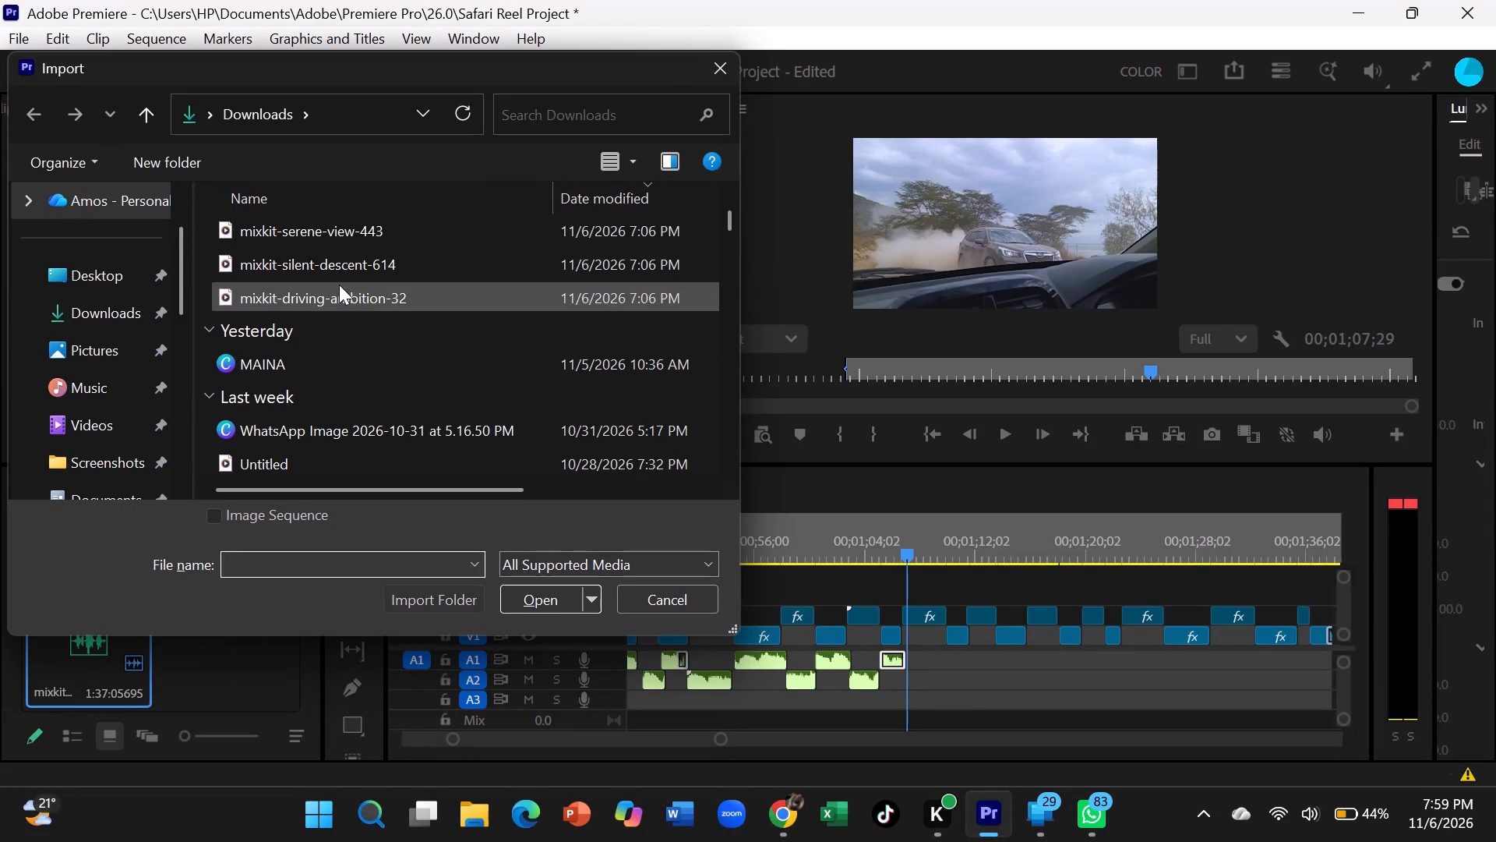
scroll(339, 285, up, 3)
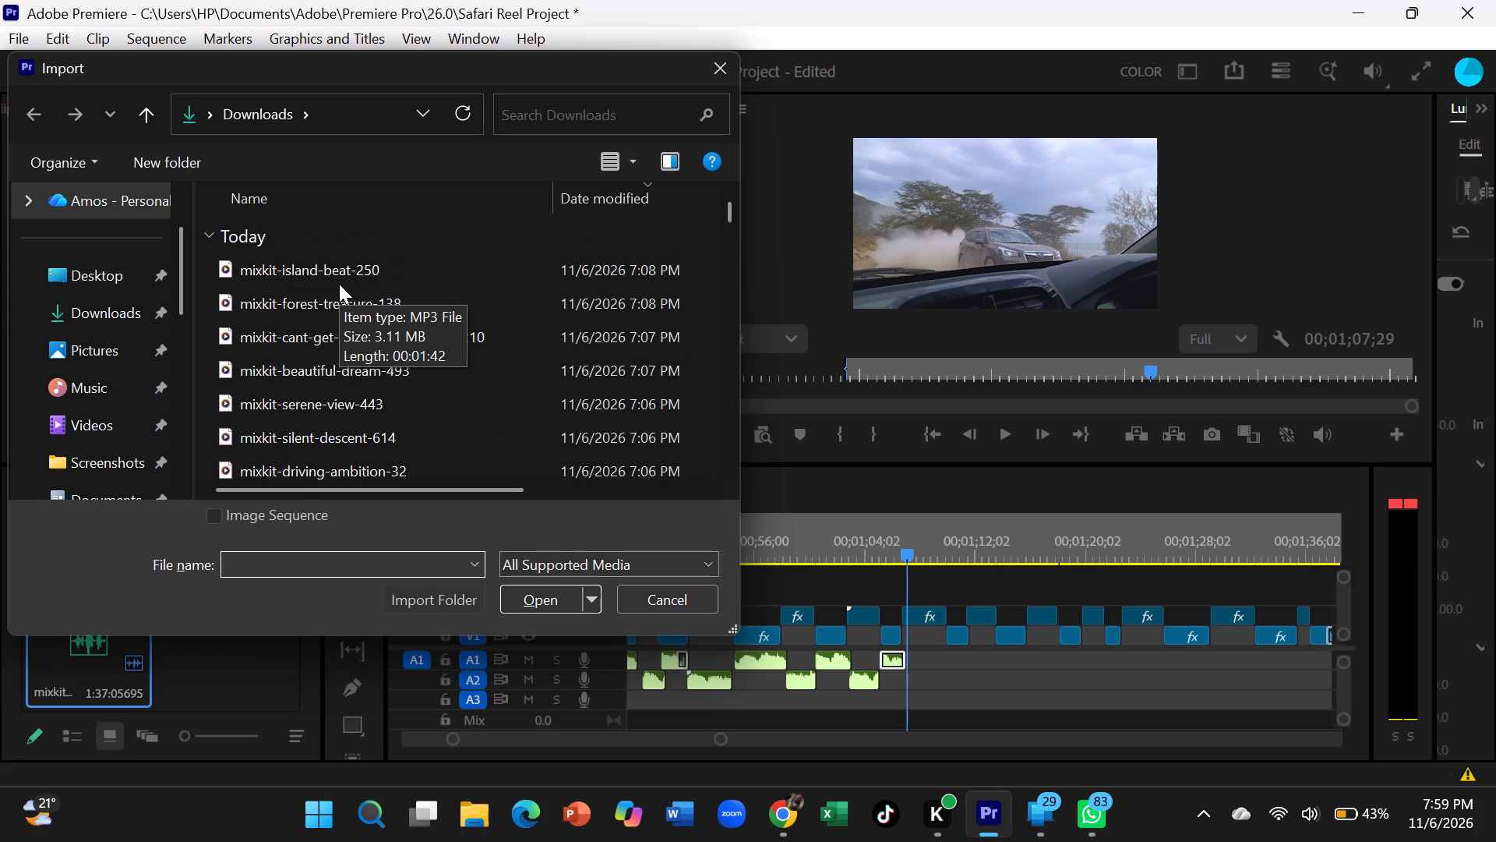
scroll(339, 284, down, 1)
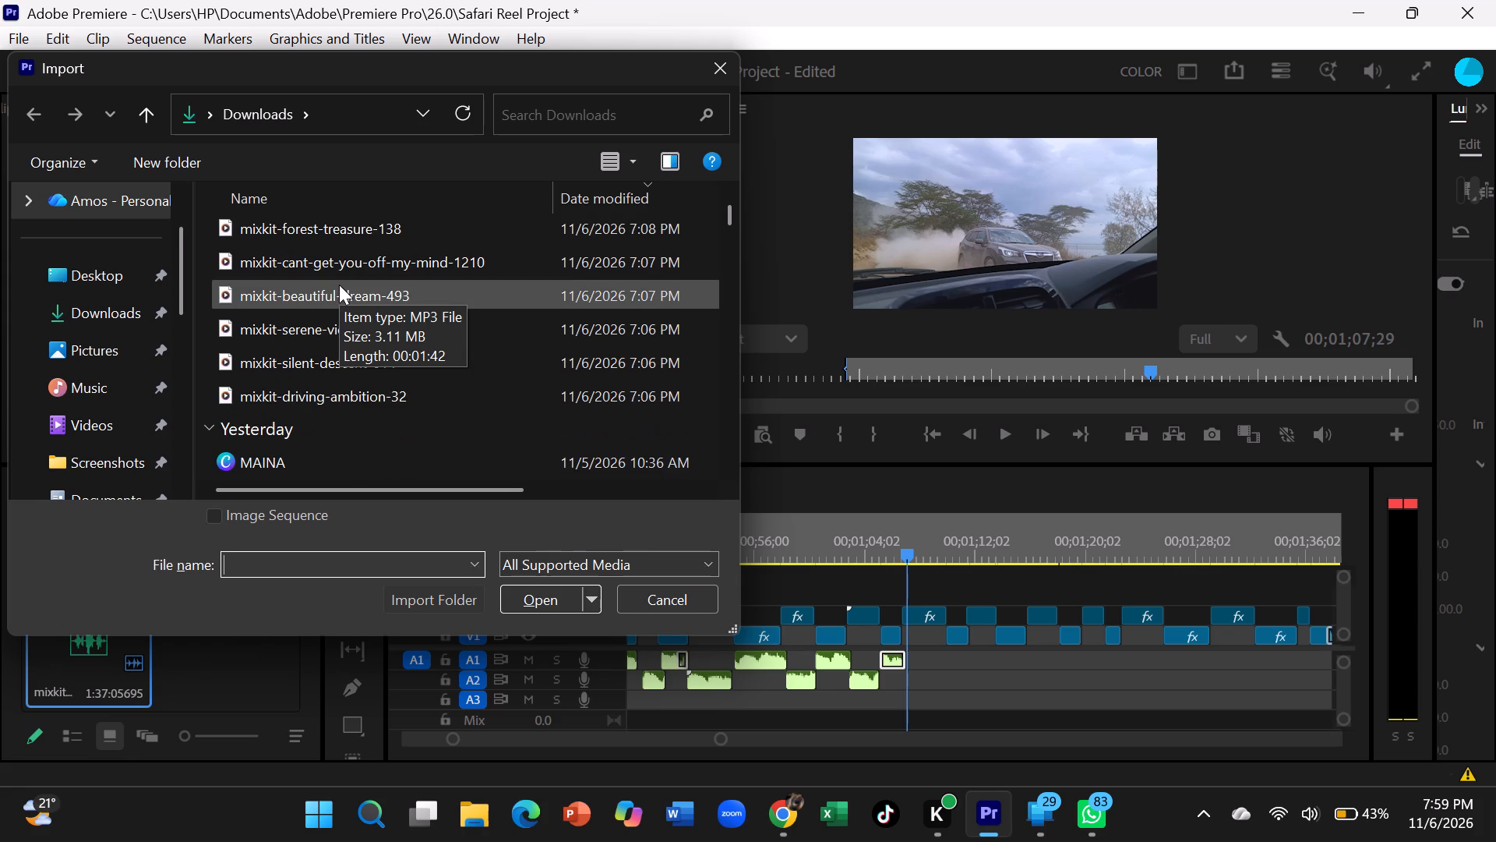
click(346, 260)
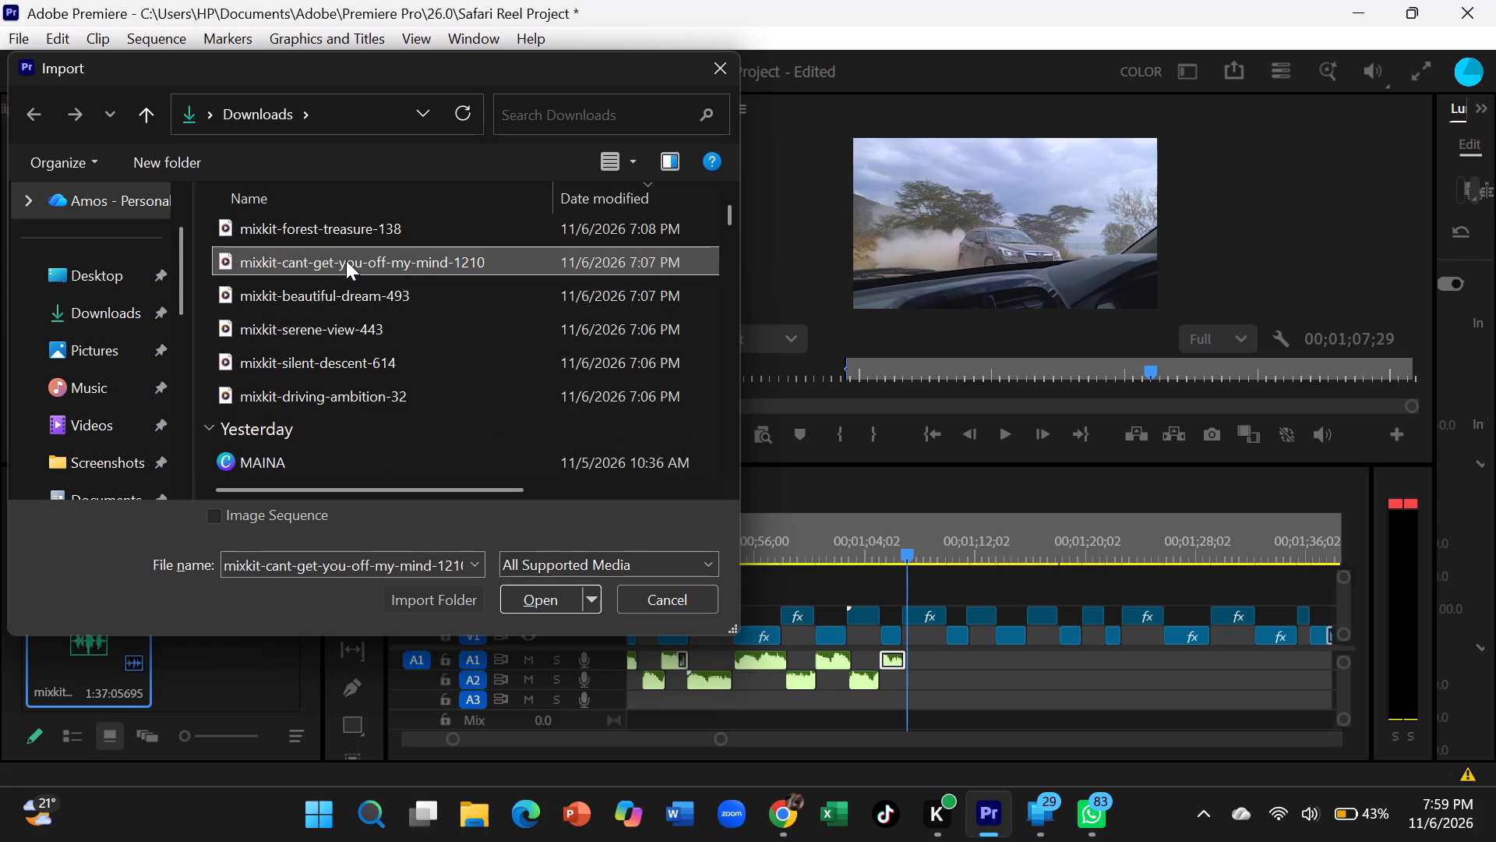
click(544, 595)
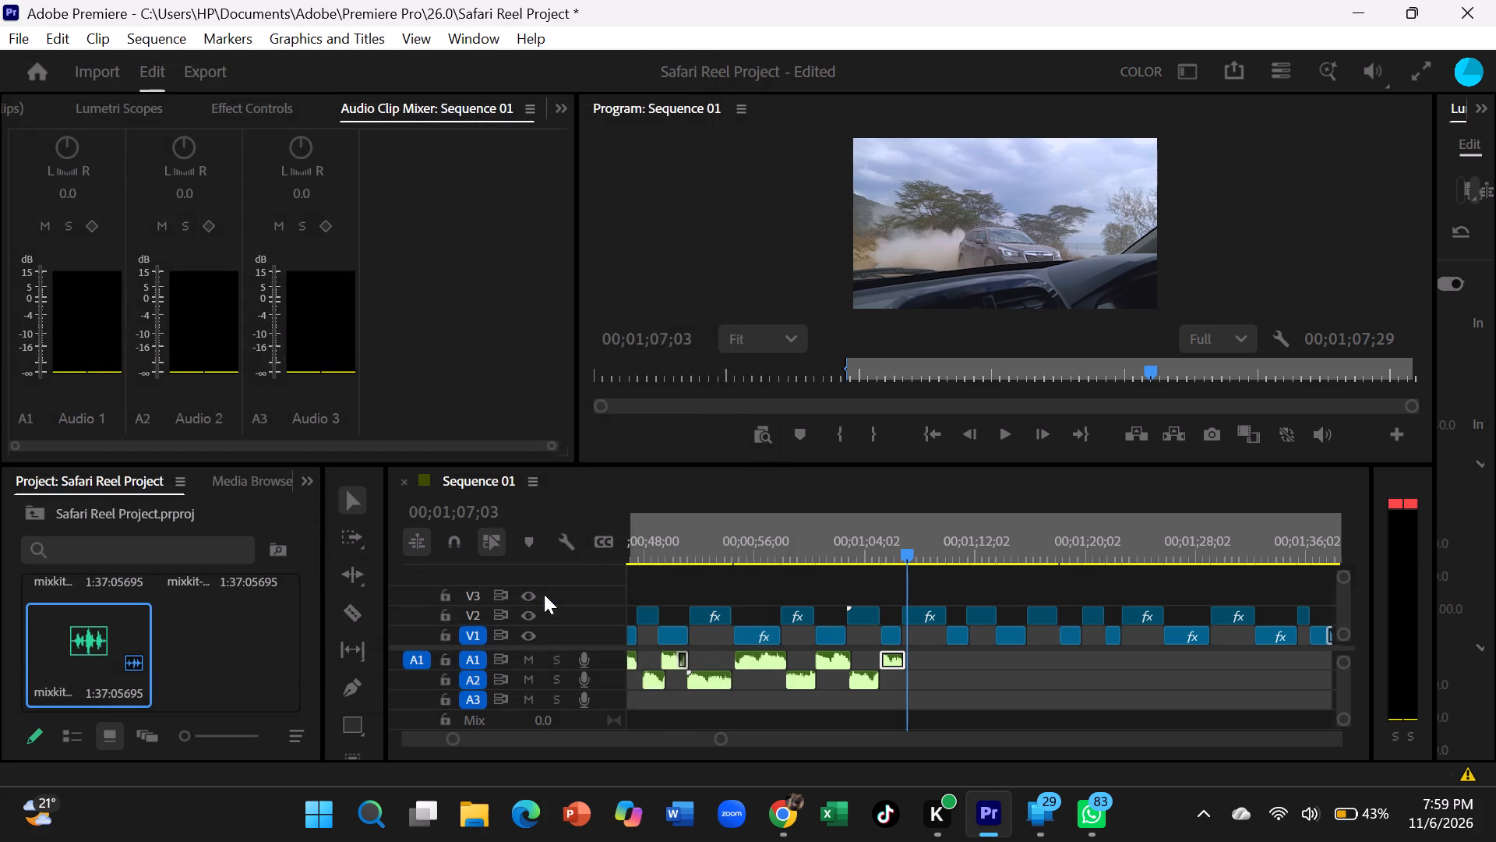
Place the imported cant-get-you-off-my-mind track on A1 at the playhead, right after the last beautiful-dream segment.
drag(239, 621, 239, 621)
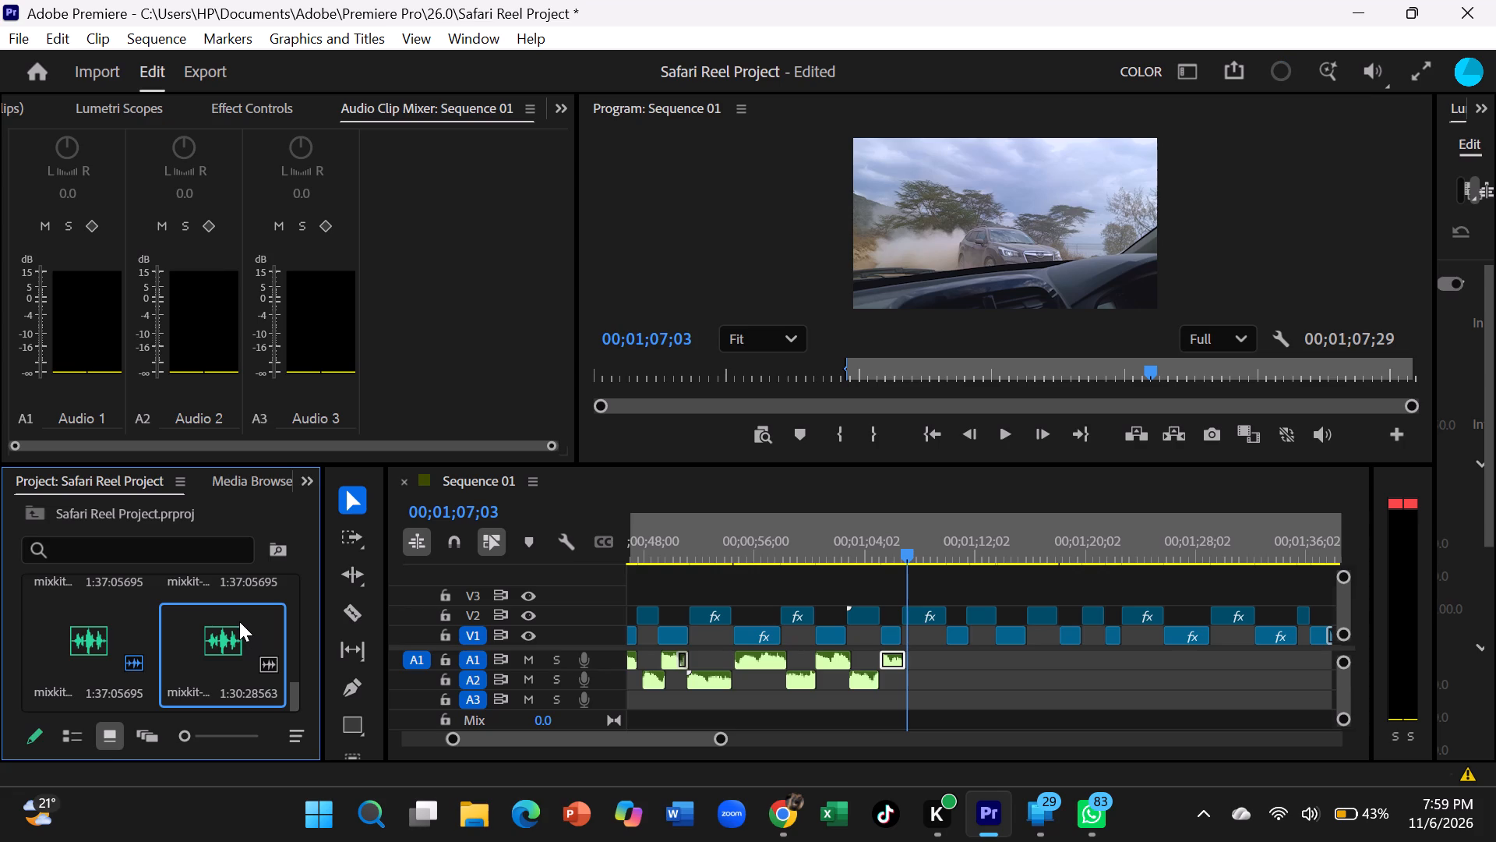
drag(239, 621, 943, 691)
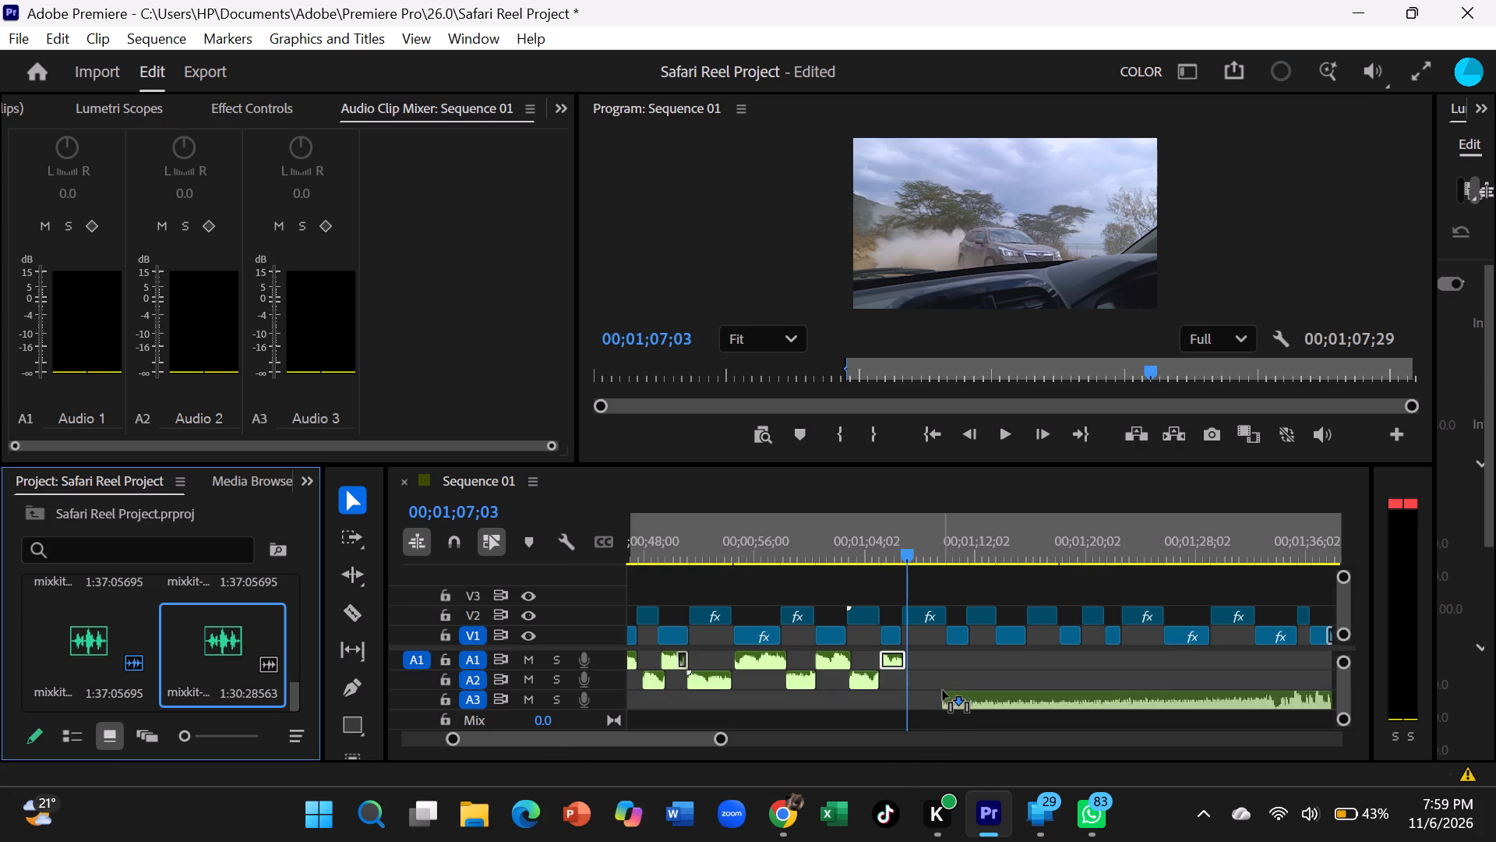
drag(943, 691, 909, 660)
Preview the new music track and shift it slightly earlier on A1 to meet the preceding segment.
click(1010, 427)
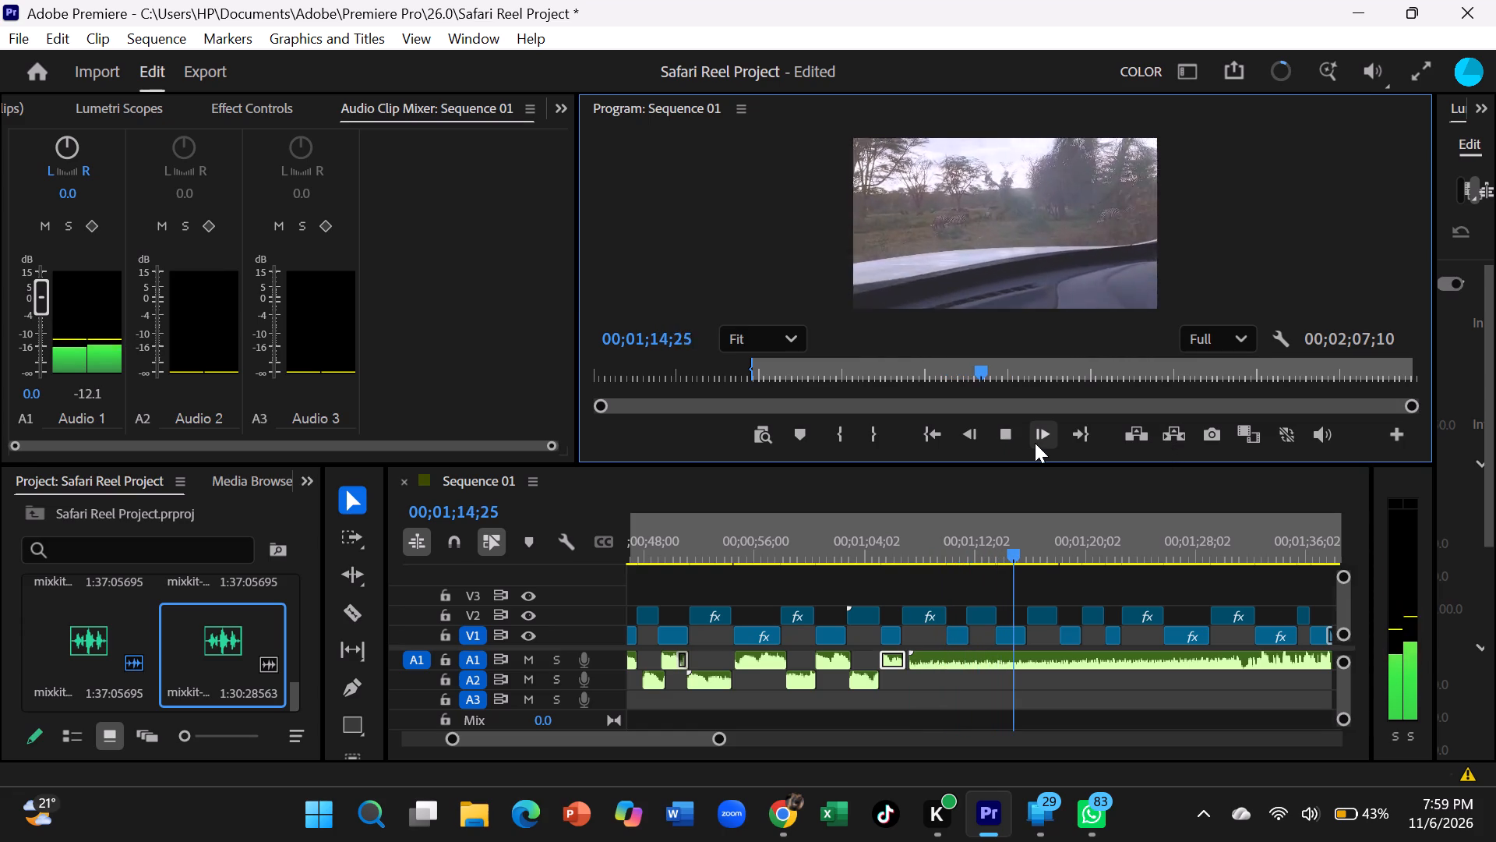
click(1020, 432)
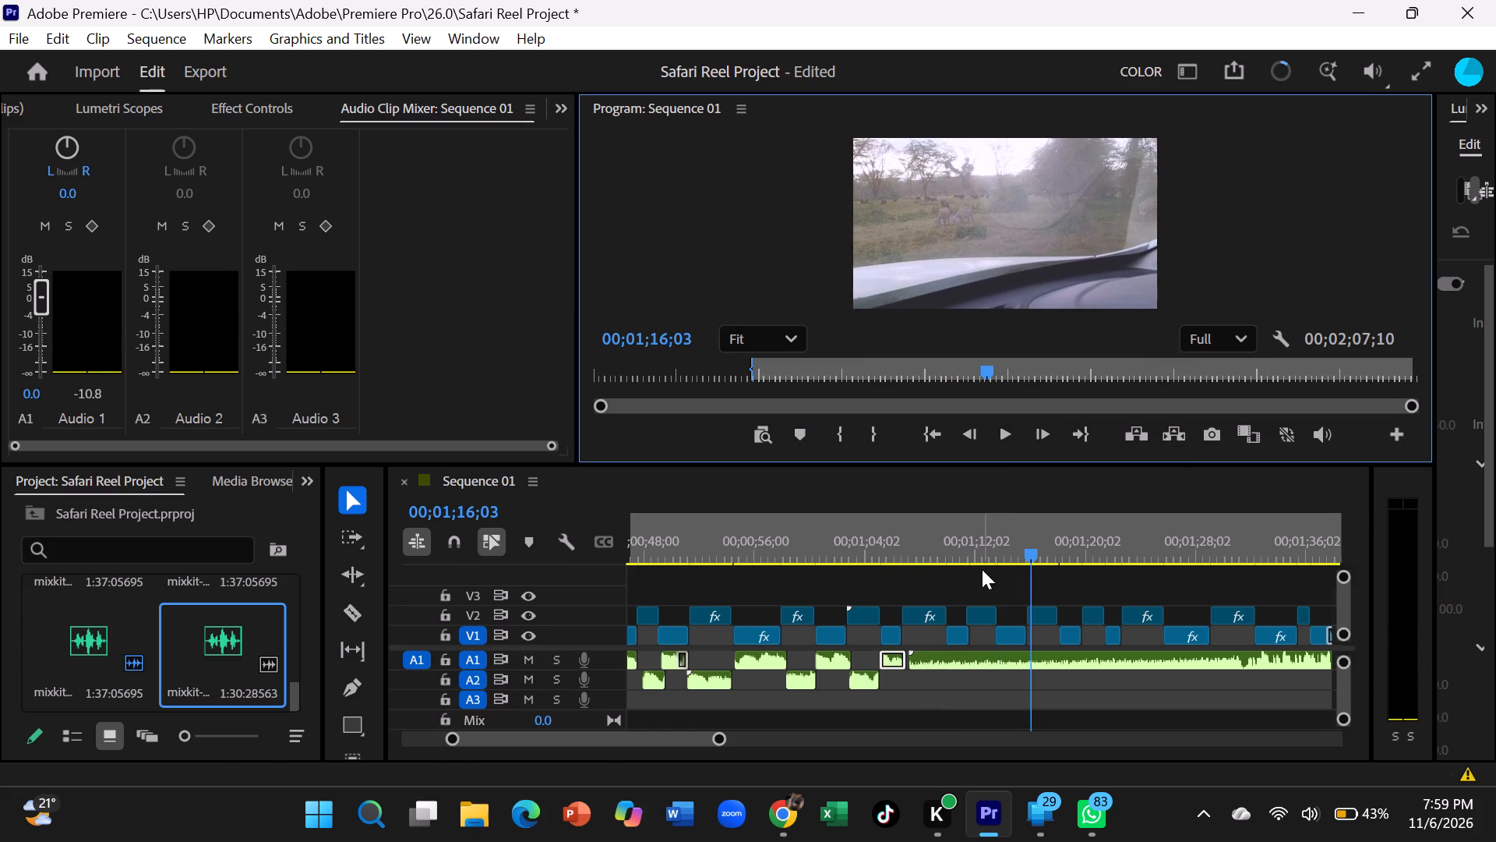
click(959, 665)
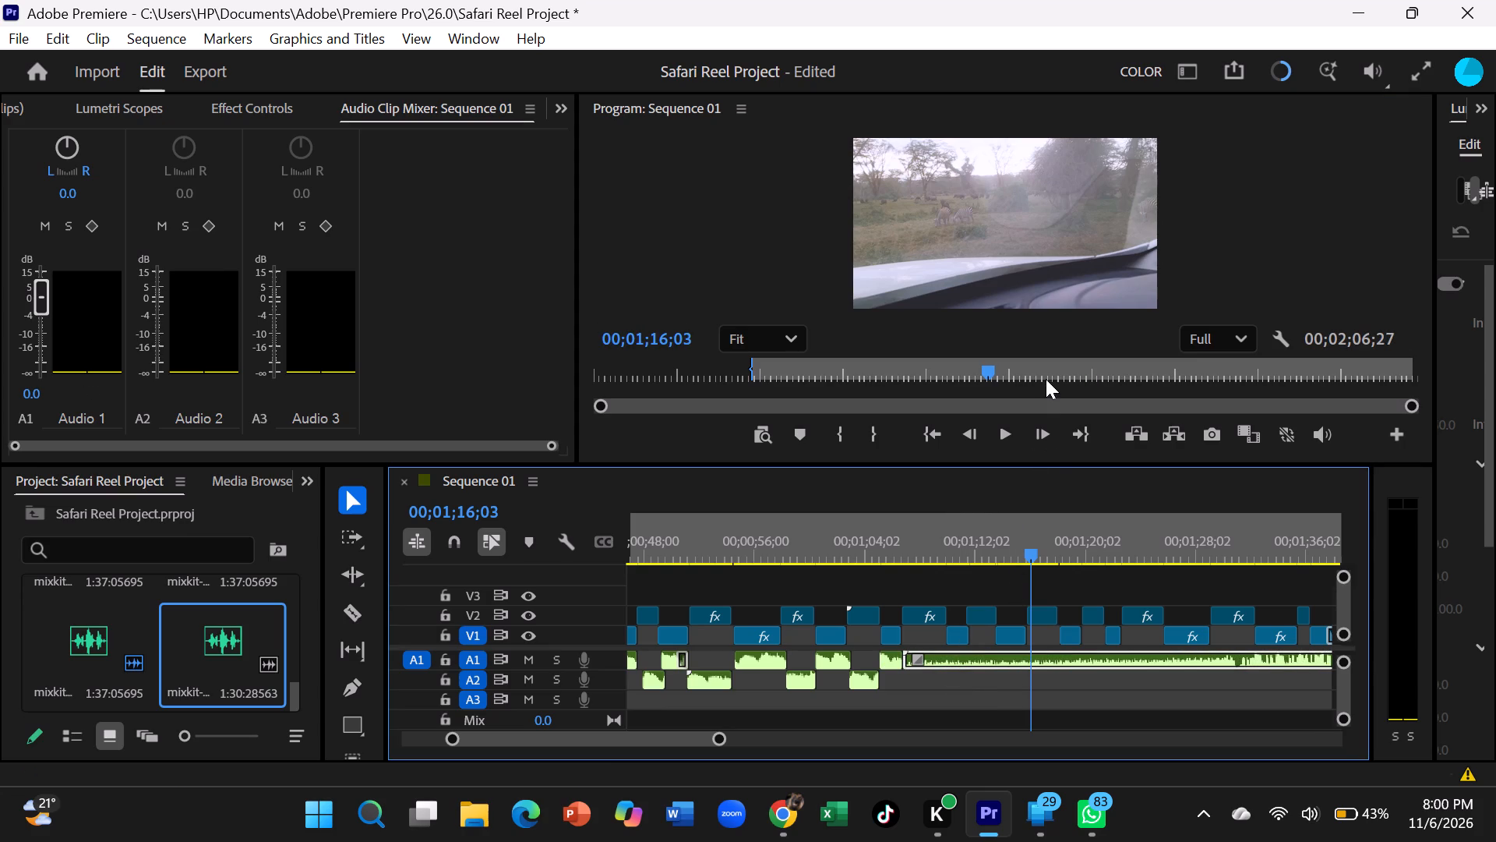
Play on from 00;01;16;03 to review the new track, and return the playhead to 00;00;00;00.
click(1008, 427)
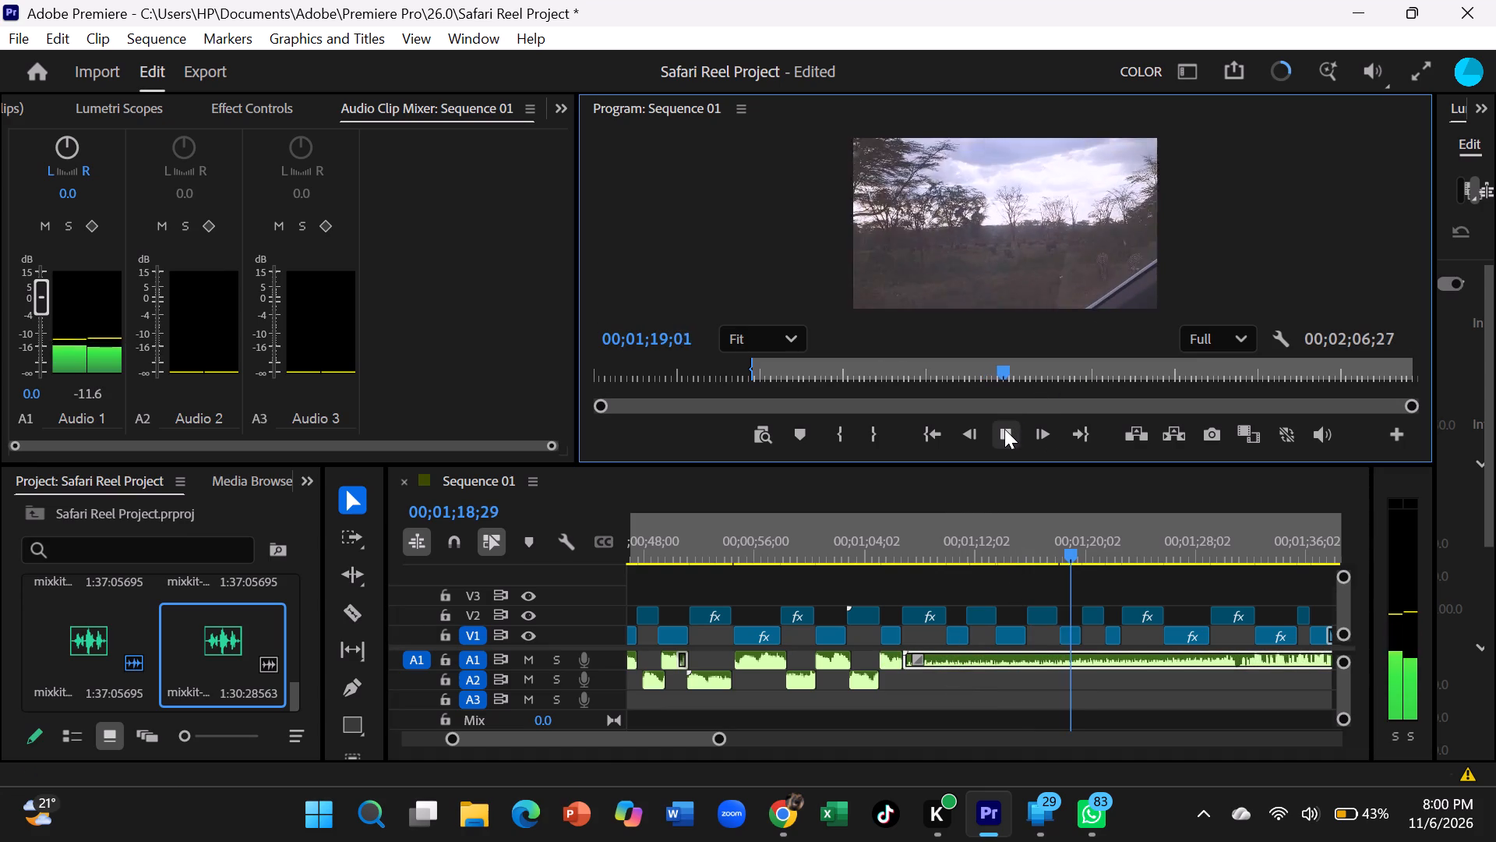
click(1007, 429)
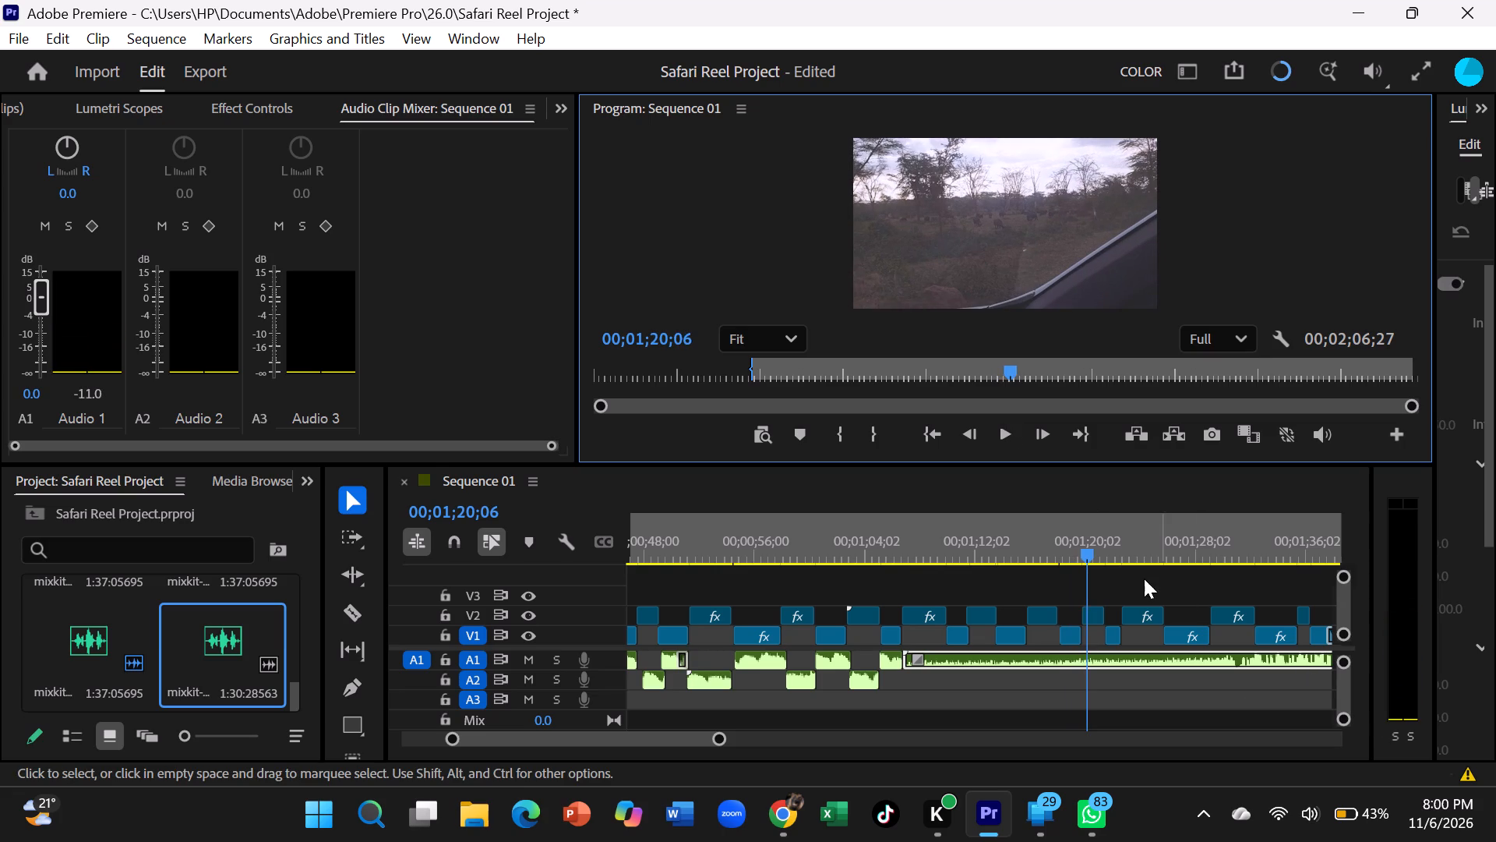
drag(1093, 554, 1000, 570)
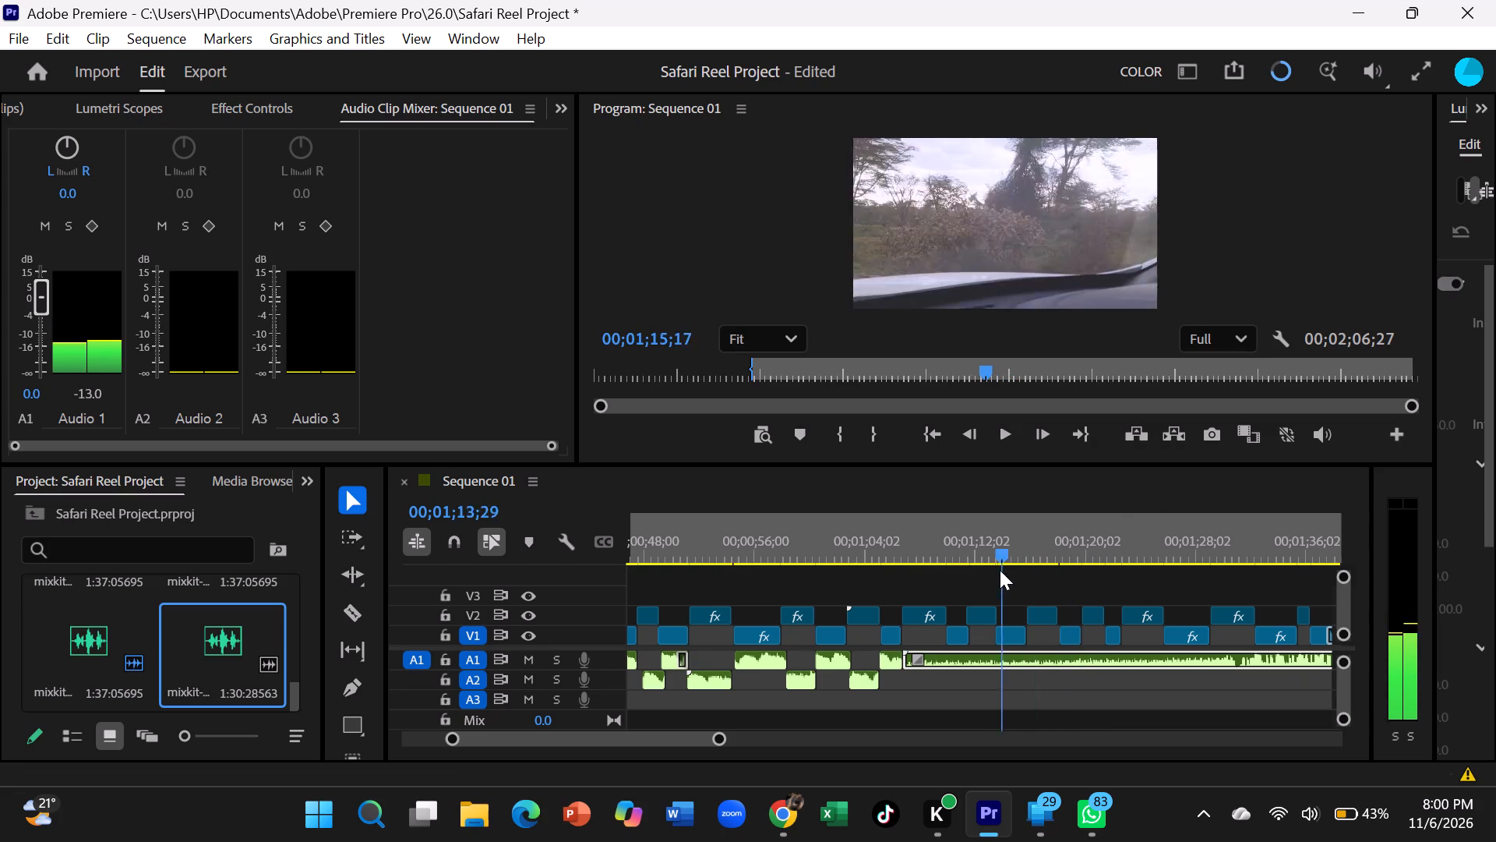
drag(1000, 570, 637, 575)
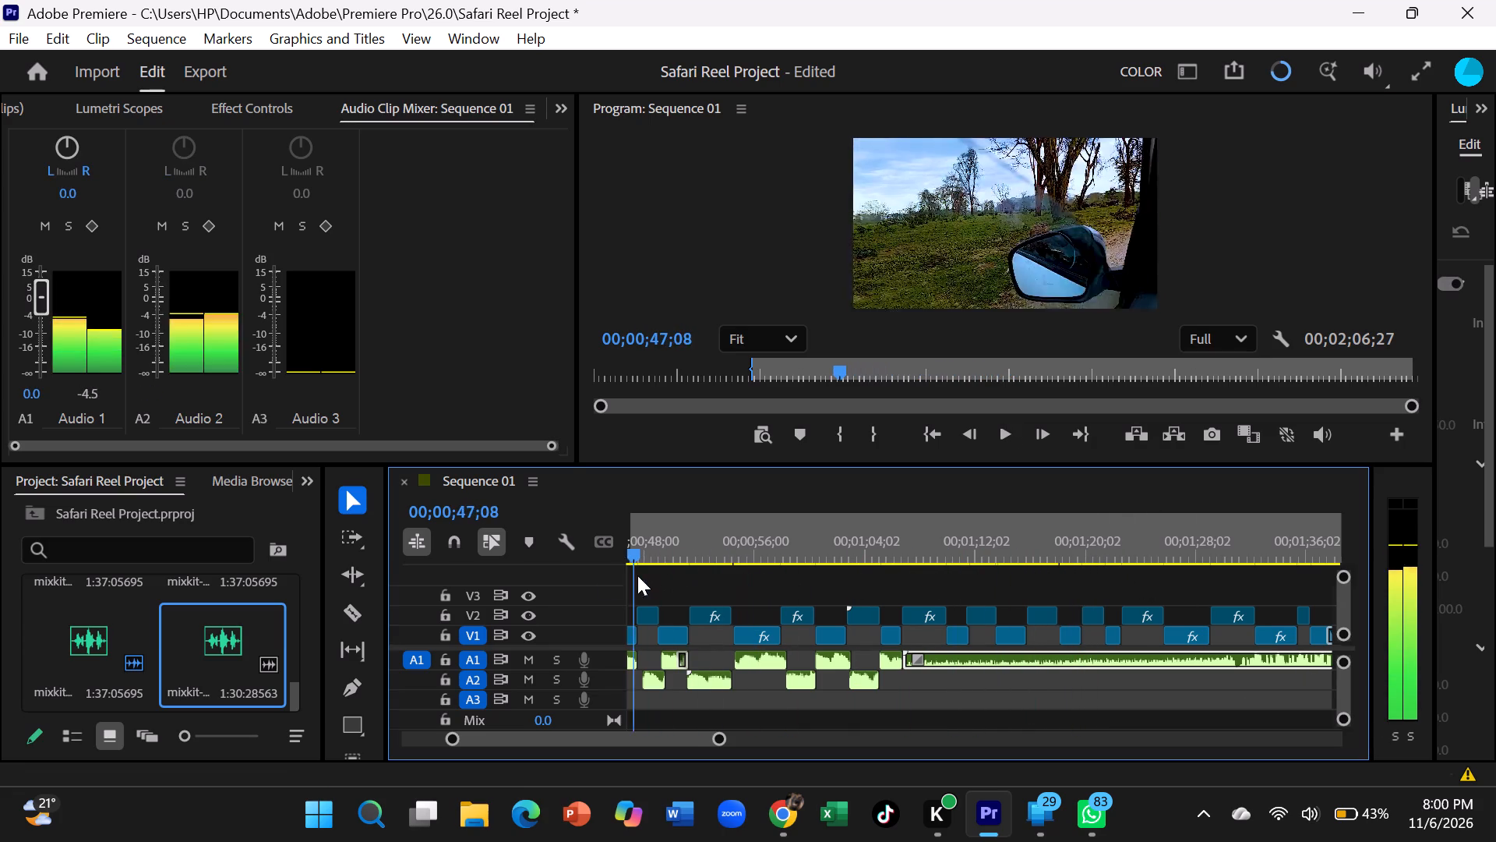
drag(637, 575, 445, 567)
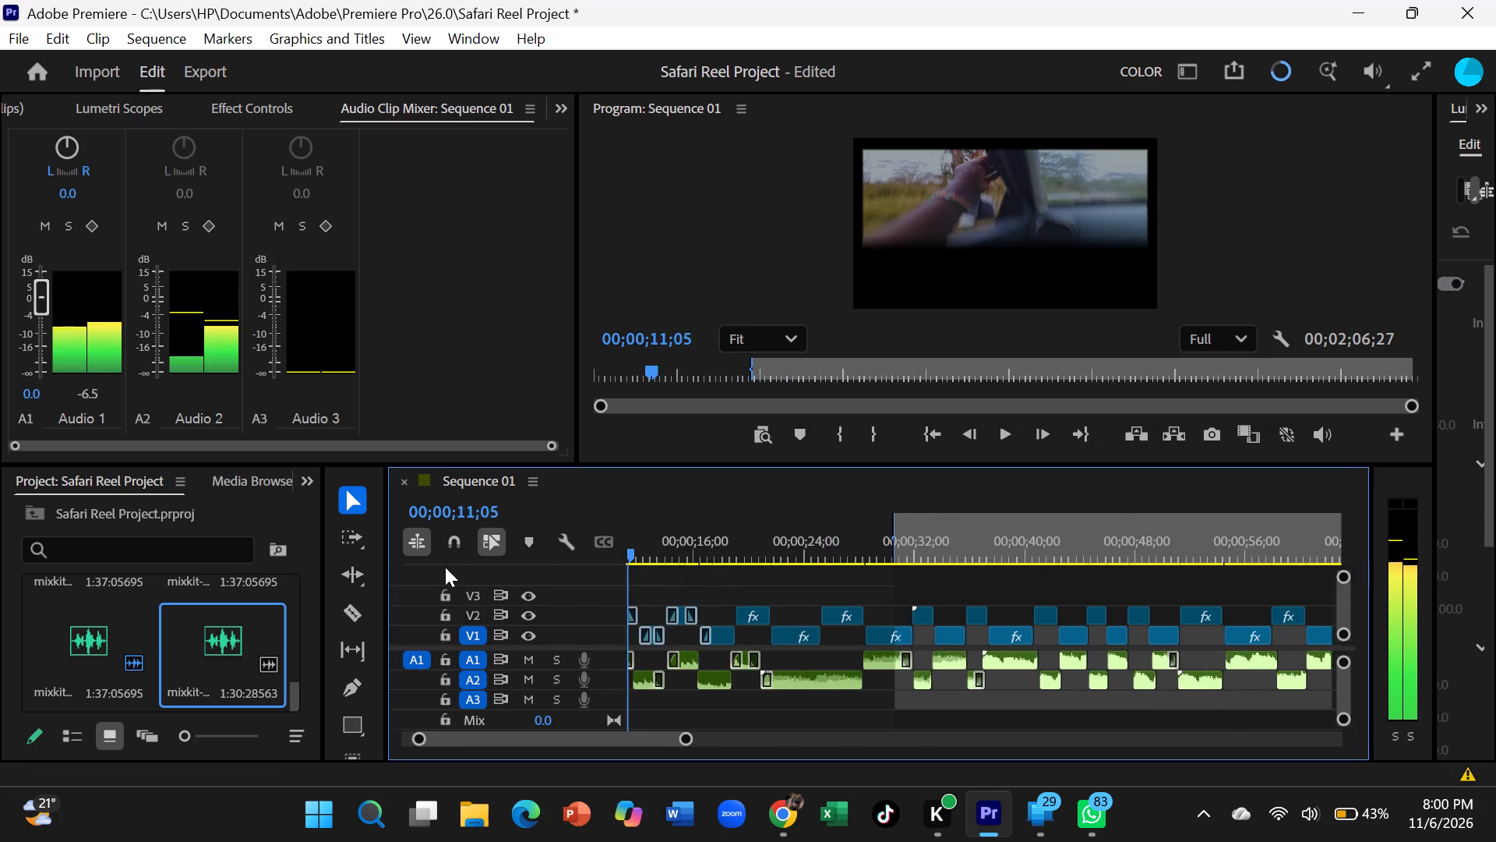
drag(445, 567, 444, 565)
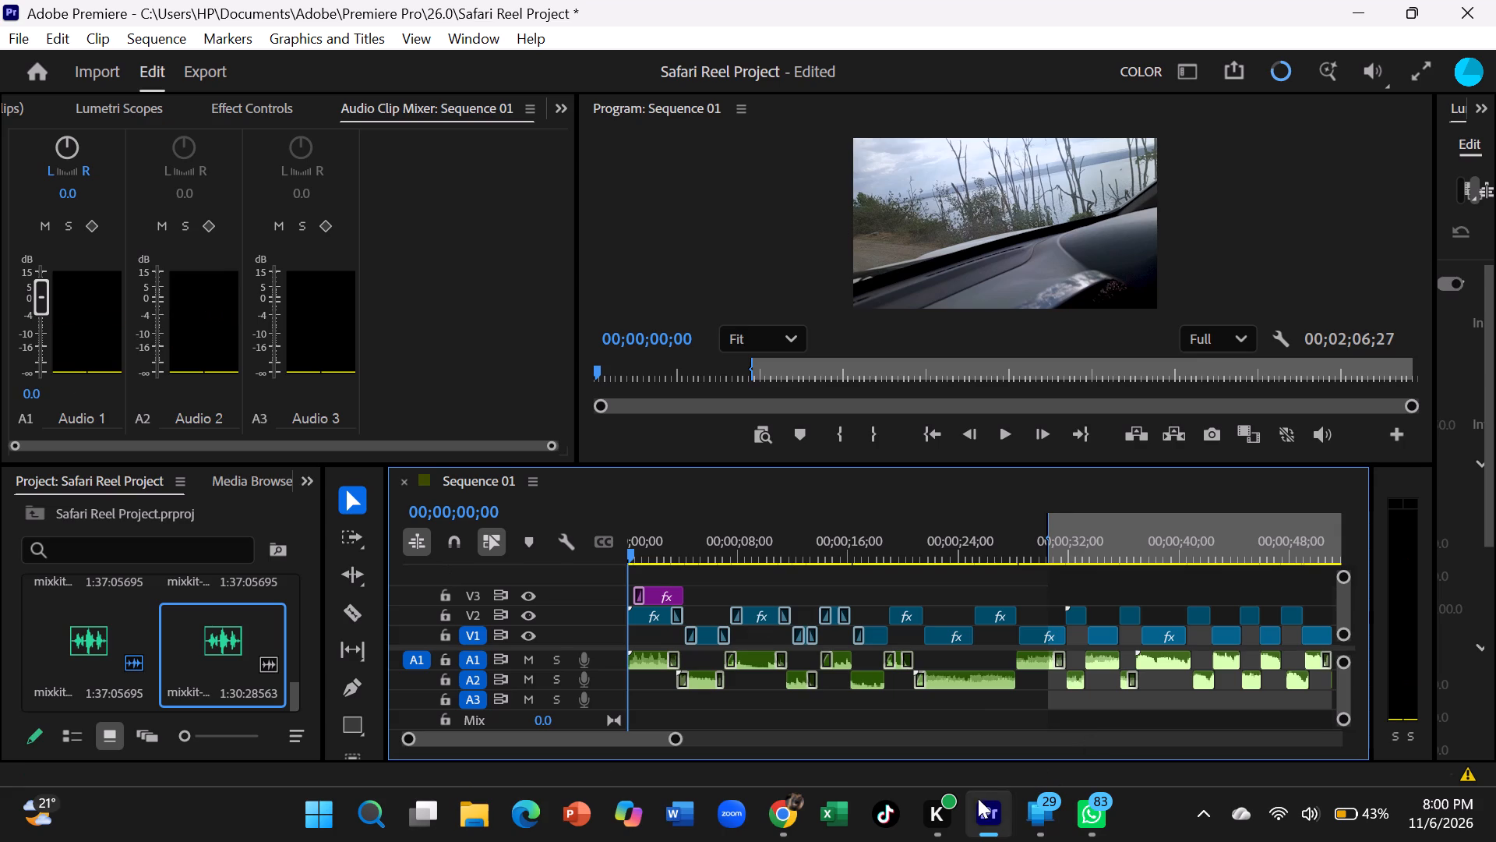
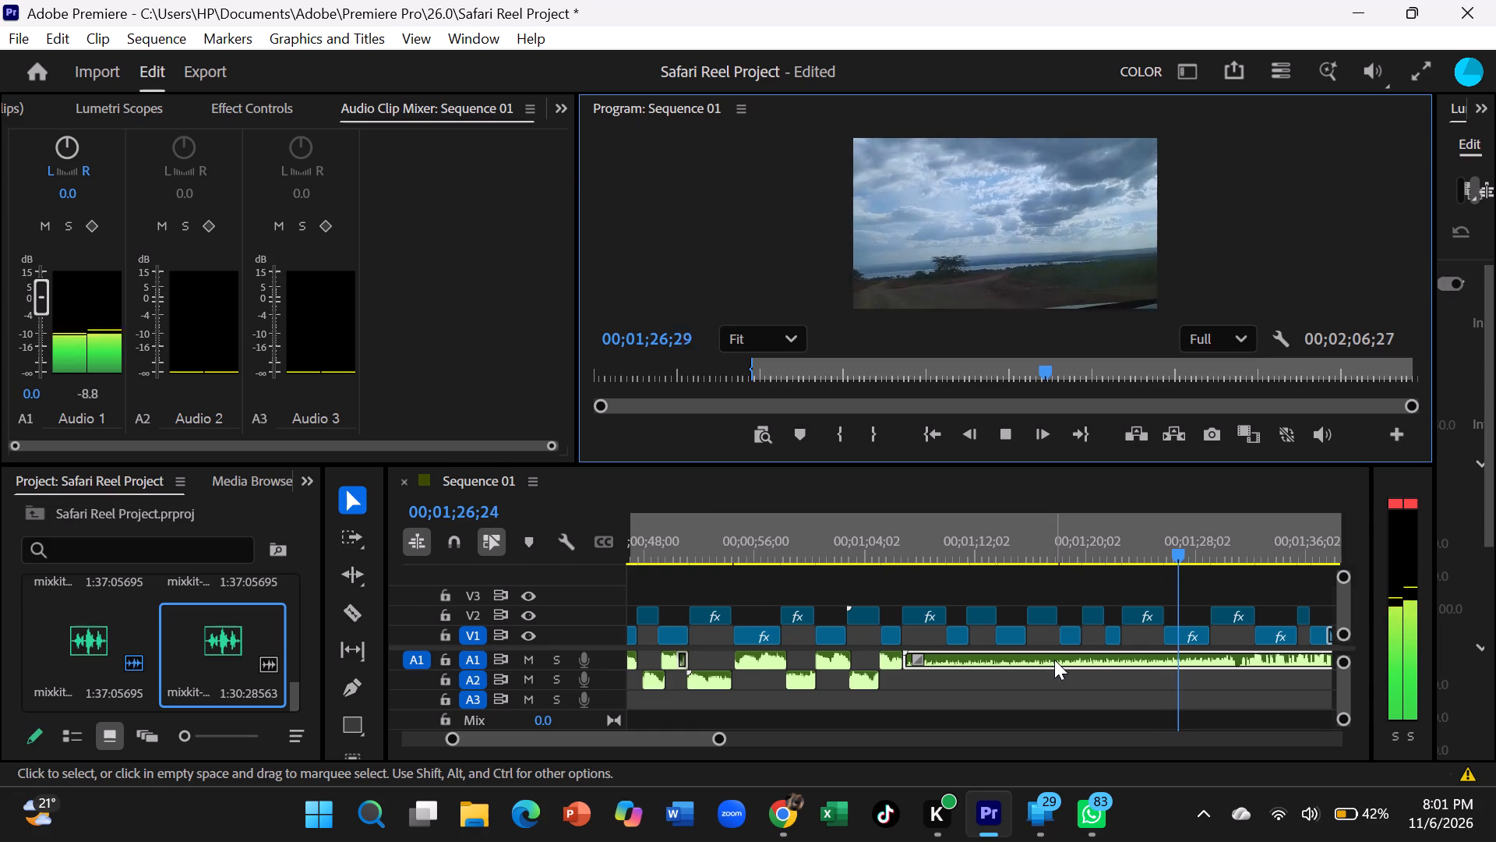
Play through the last video clips with the new music track and stop playback at 00;01;34;12.
scroll(1249, 656, down, 2)
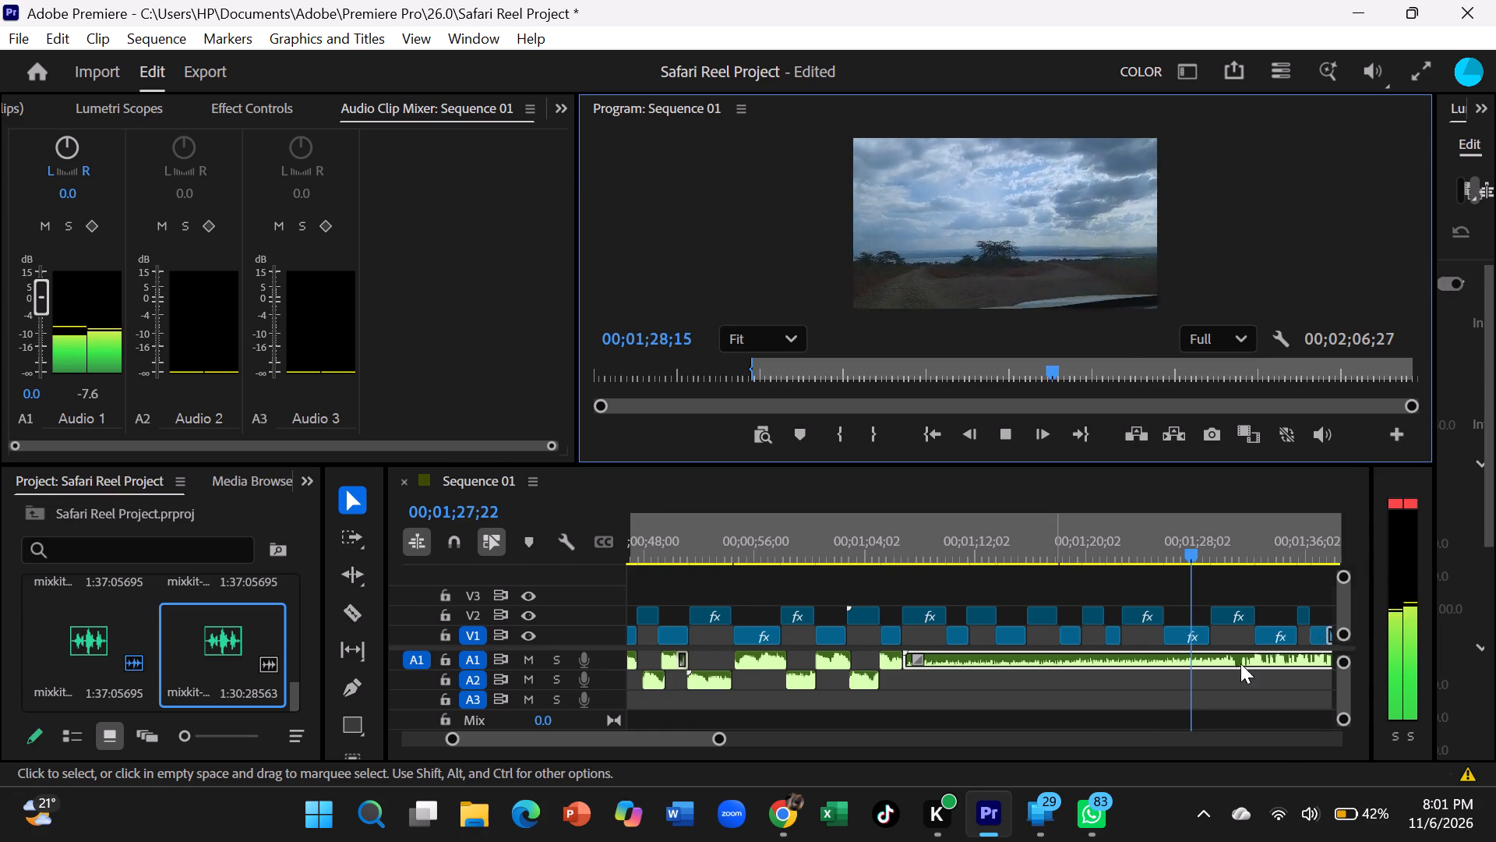
scroll(1240, 663, down, 12)
scroll(1226, 671, up, 19)
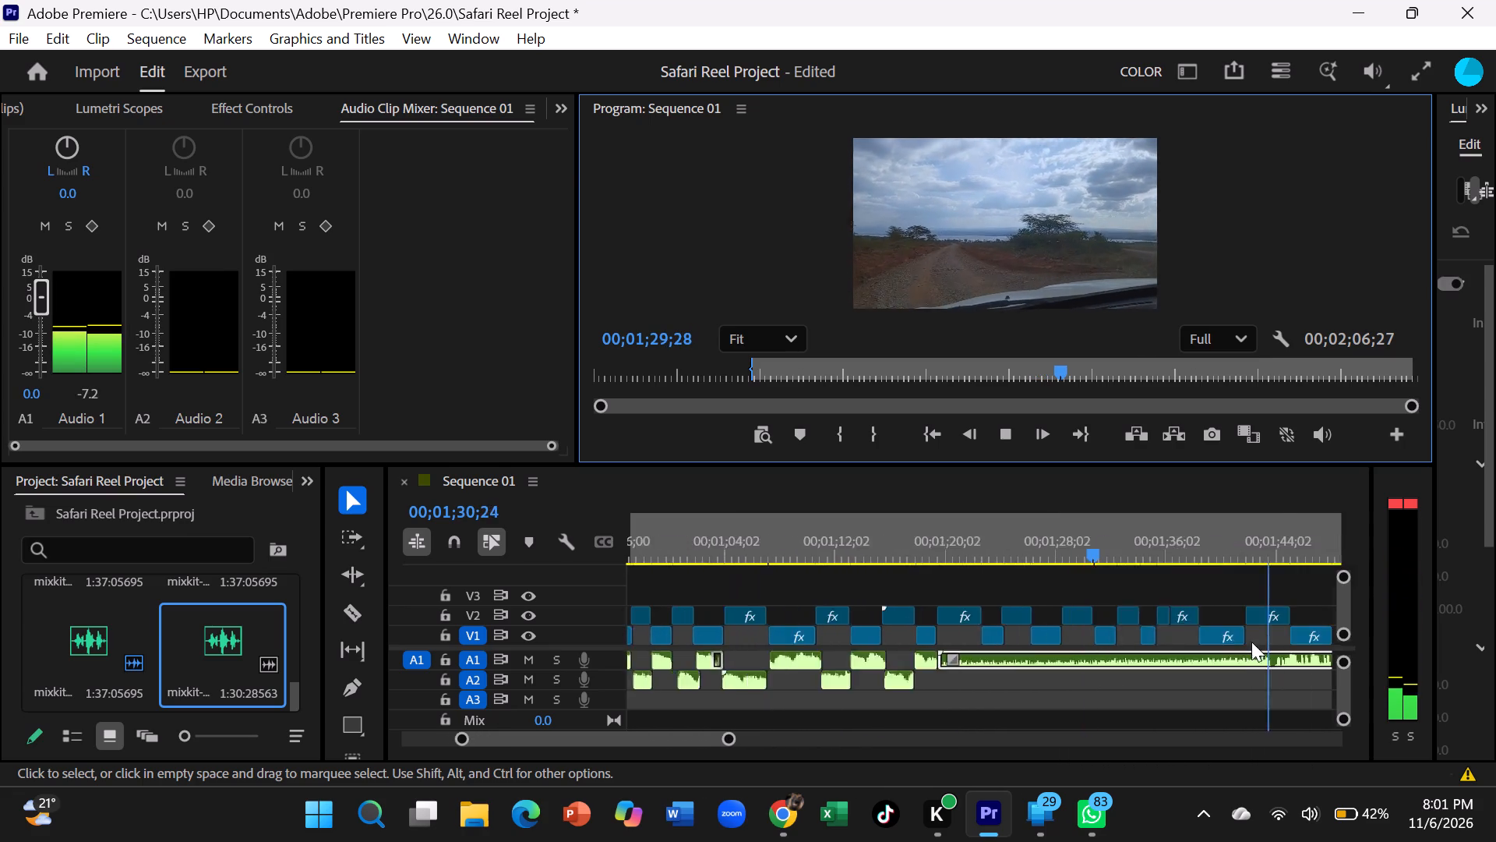
click(1013, 420)
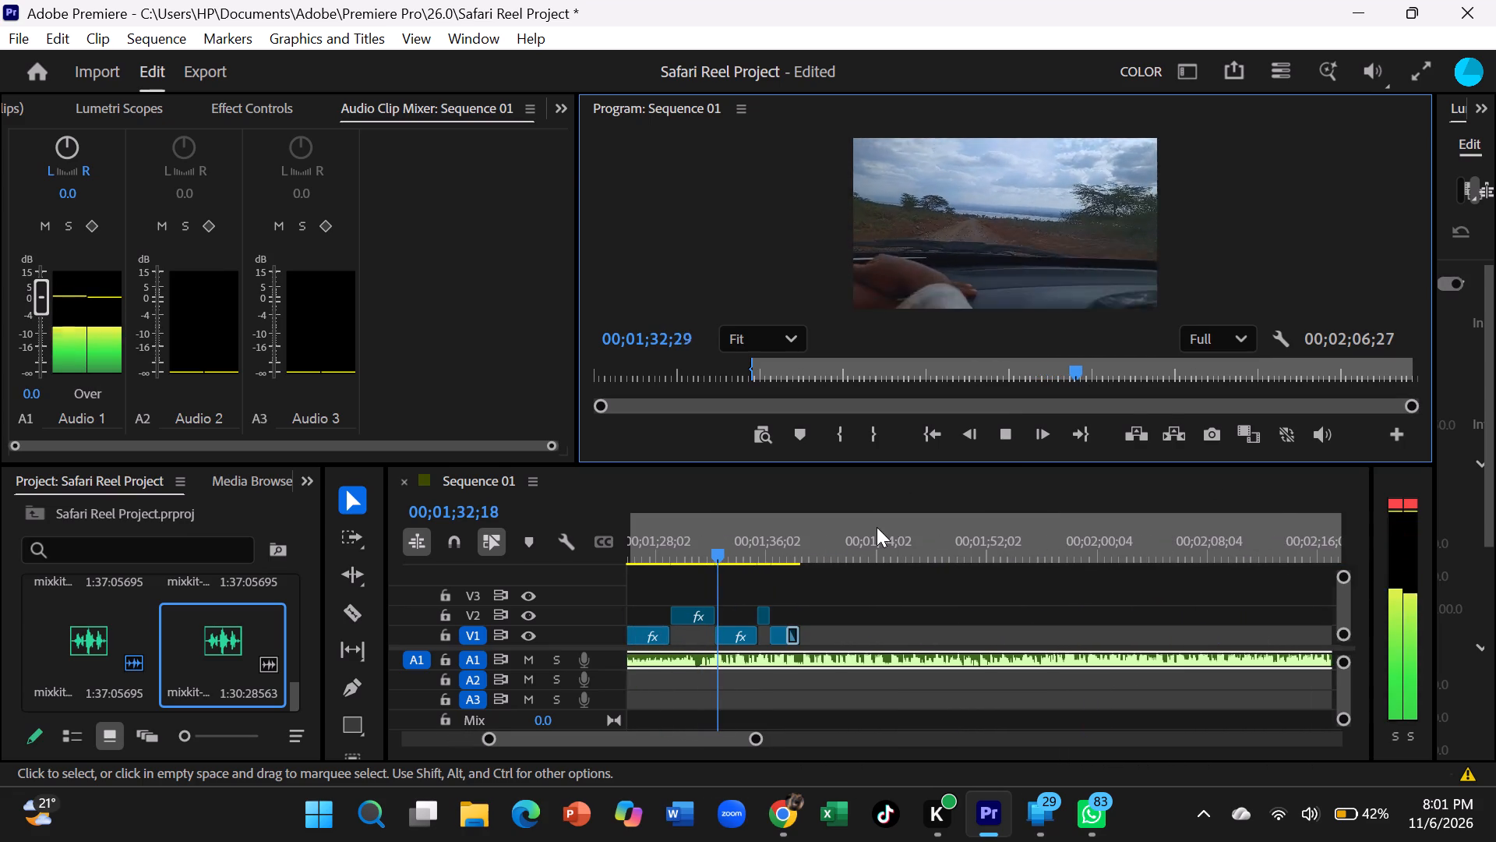
drag(1011, 432, 1018, 432)
Razor the new track on A1 at four points after its start, matching the video clip cuts between about 00;01;09 and 00;01;16.
scroll(932, 582, up, 3)
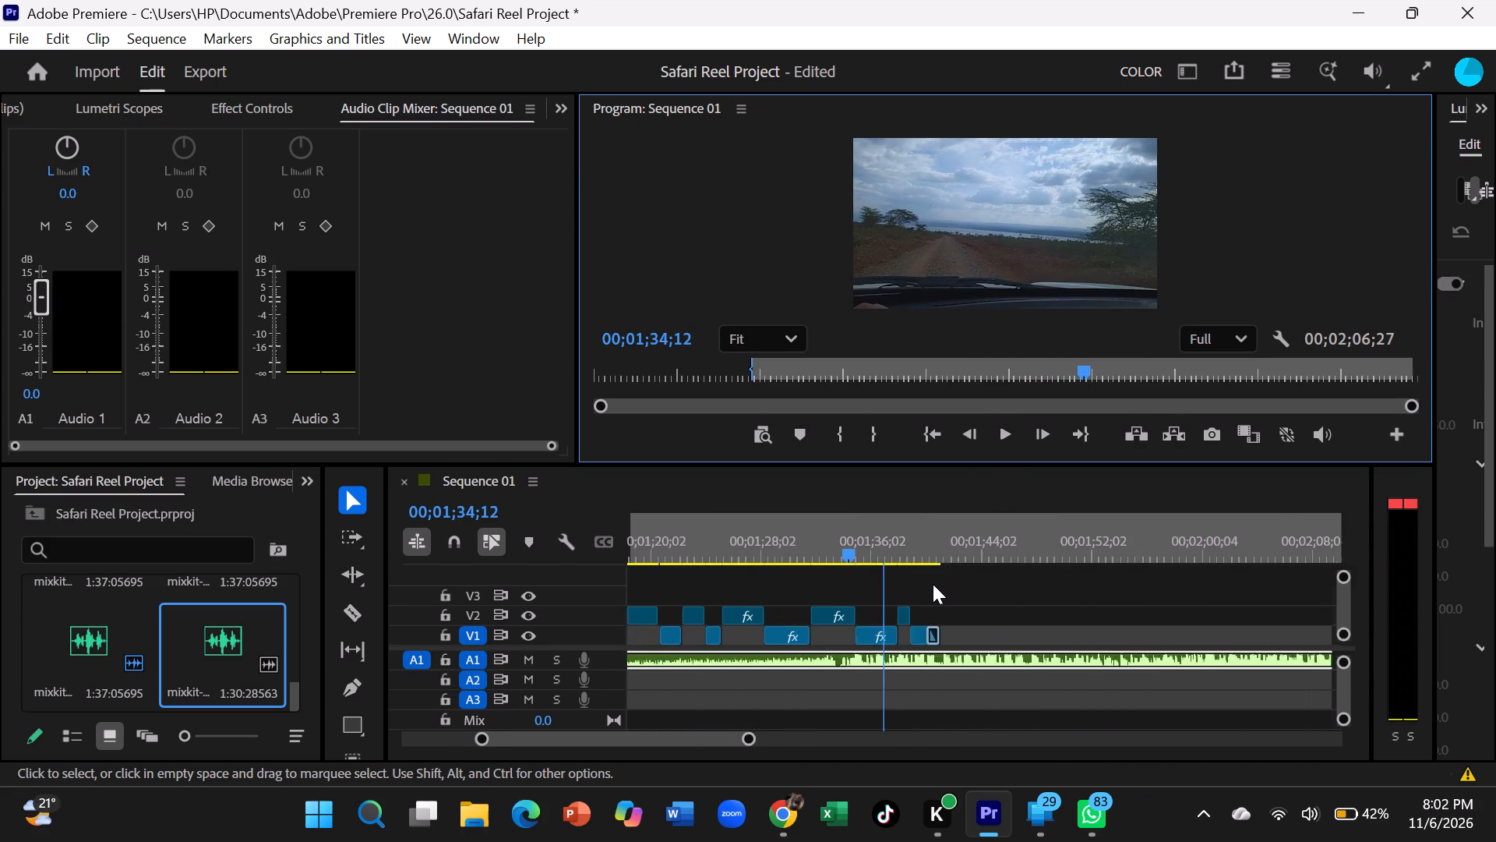
scroll(933, 584, up, 15)
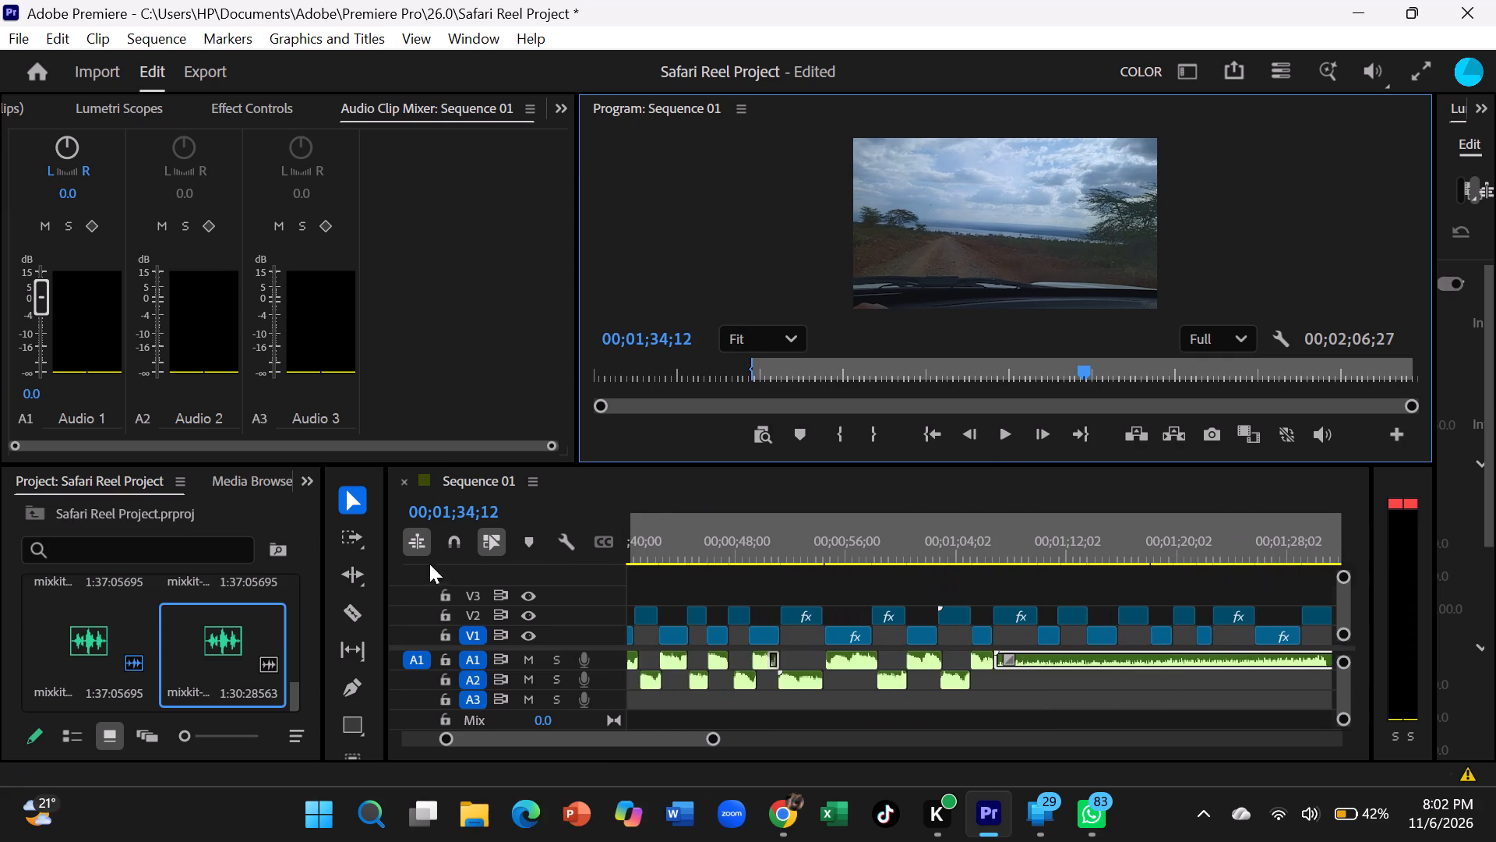
click(344, 624)
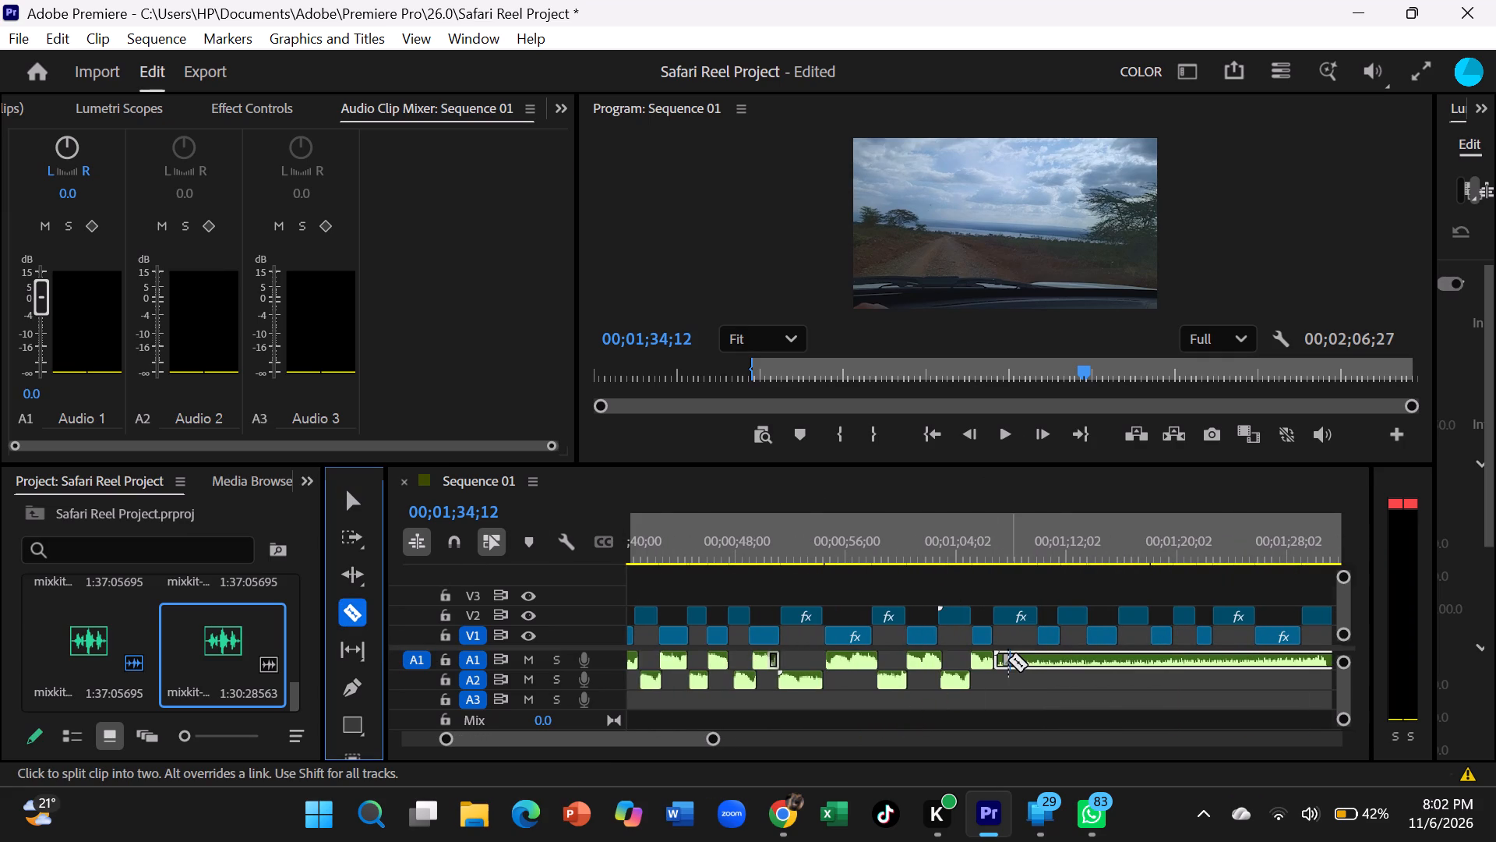
click(1038, 654)
click(1060, 655)
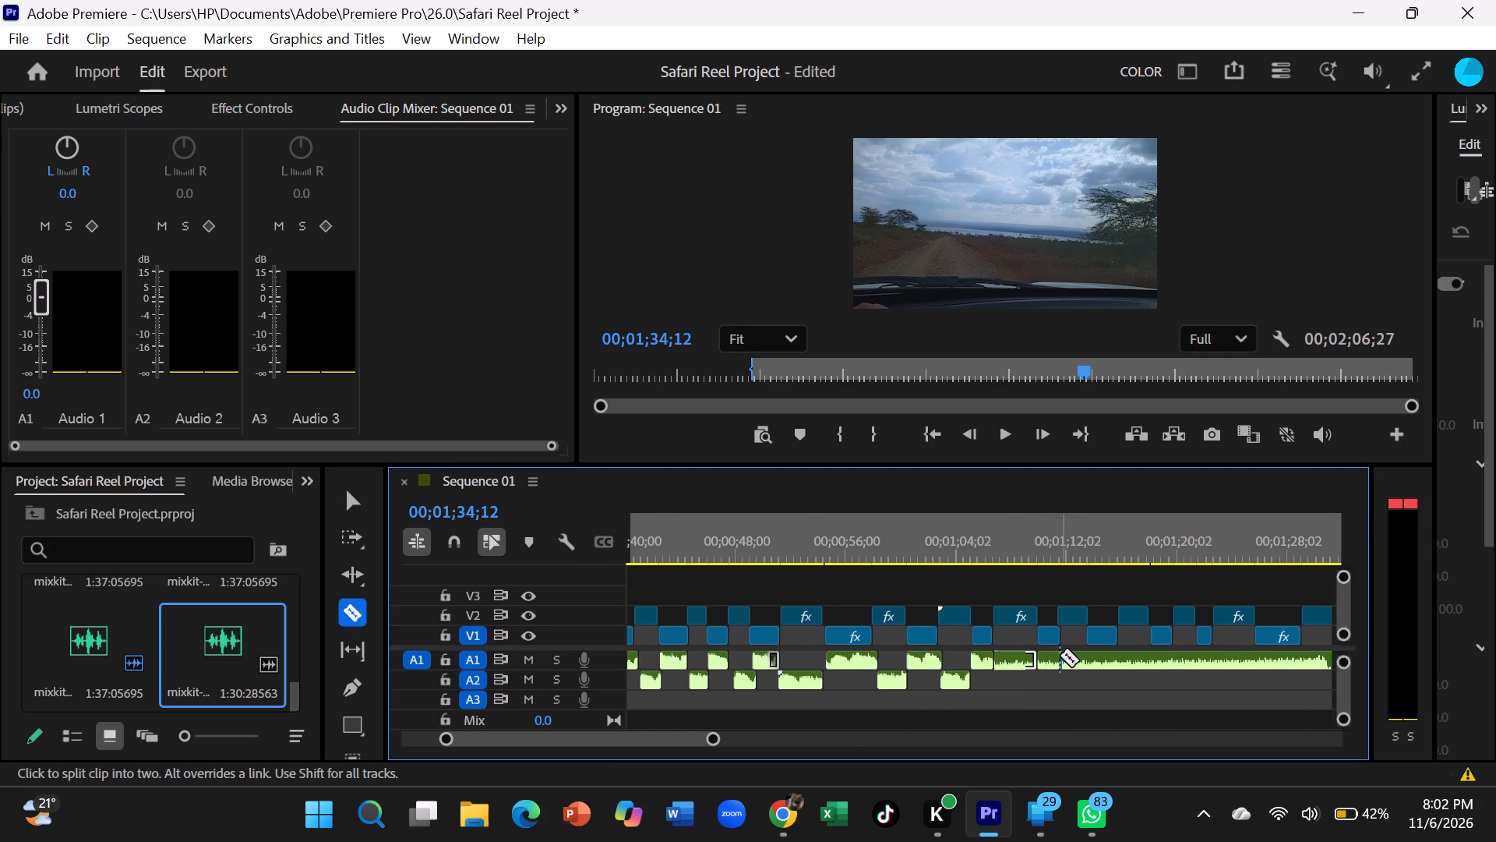
click(1088, 657)
click(1119, 659)
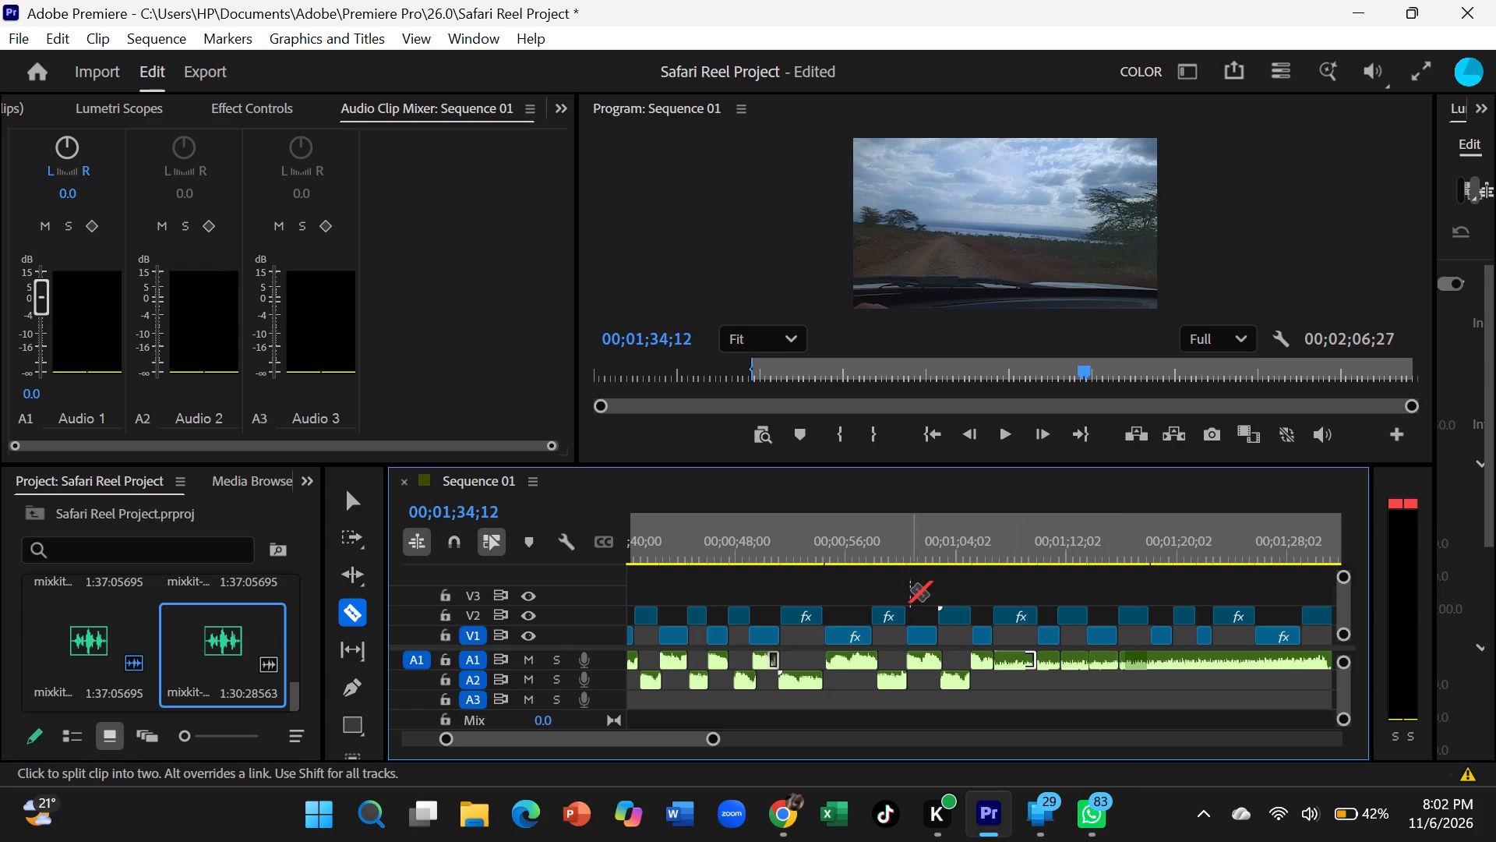
Move the first cut segment of the new track from A1 down to A2, aligned between the neighbouring A1 segments.
scroll(1106, 673, down, 6)
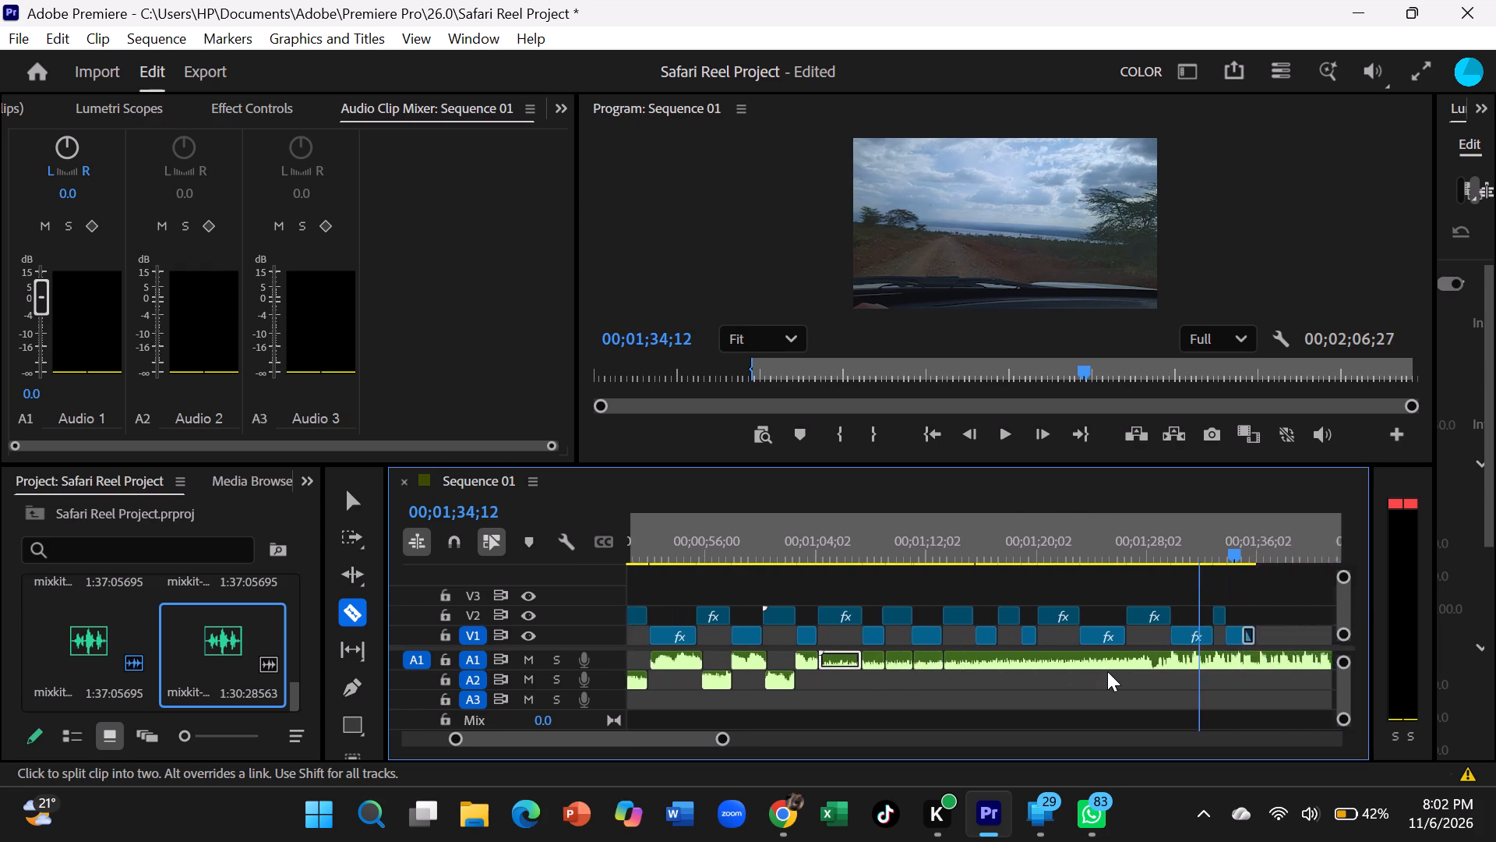
scroll(1107, 671, down, 1)
scroll(1109, 671, up, 4)
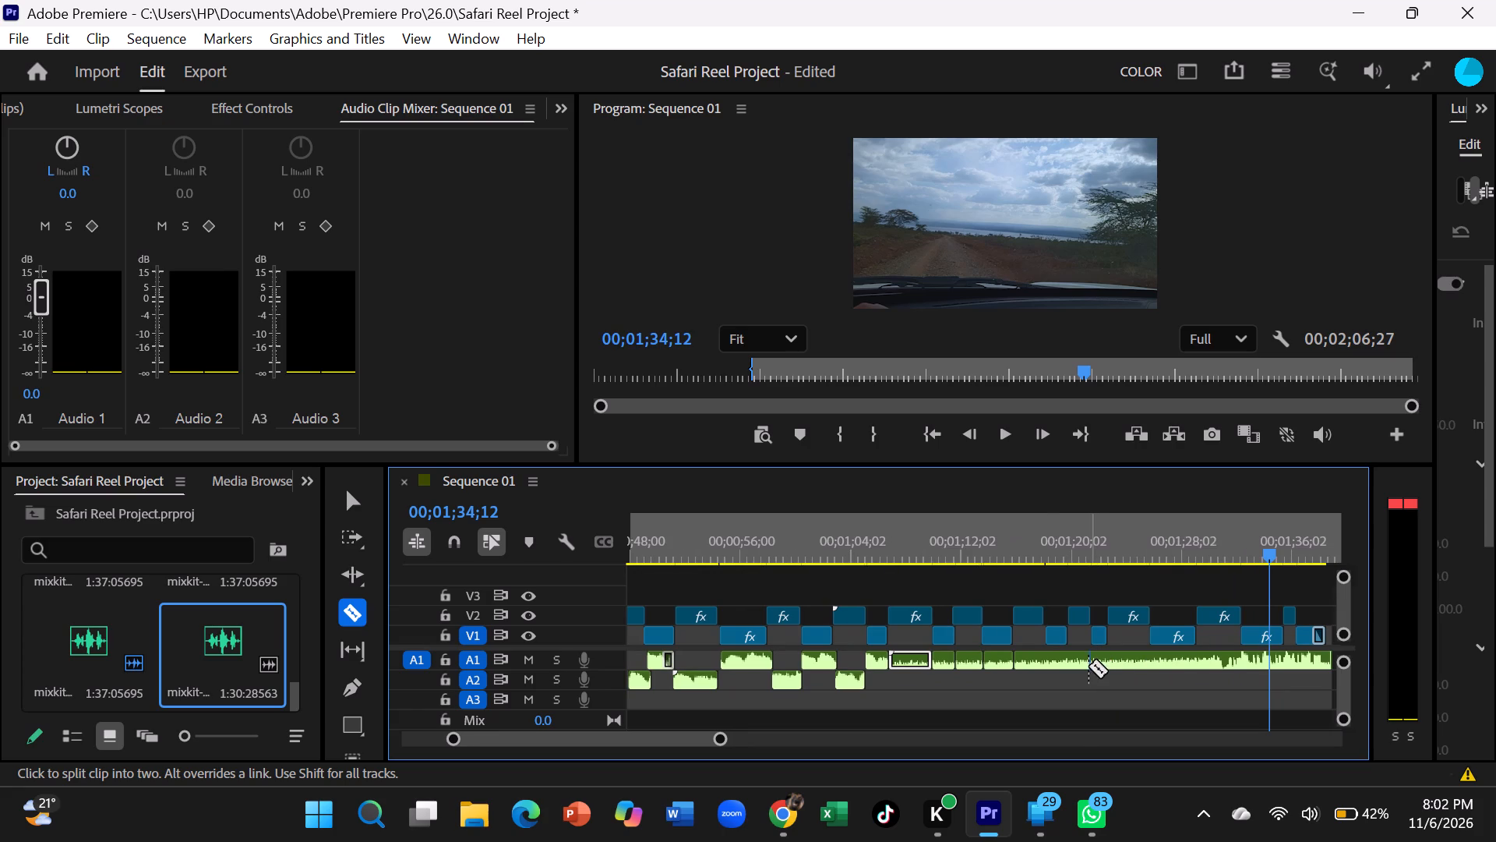
click(361, 506)
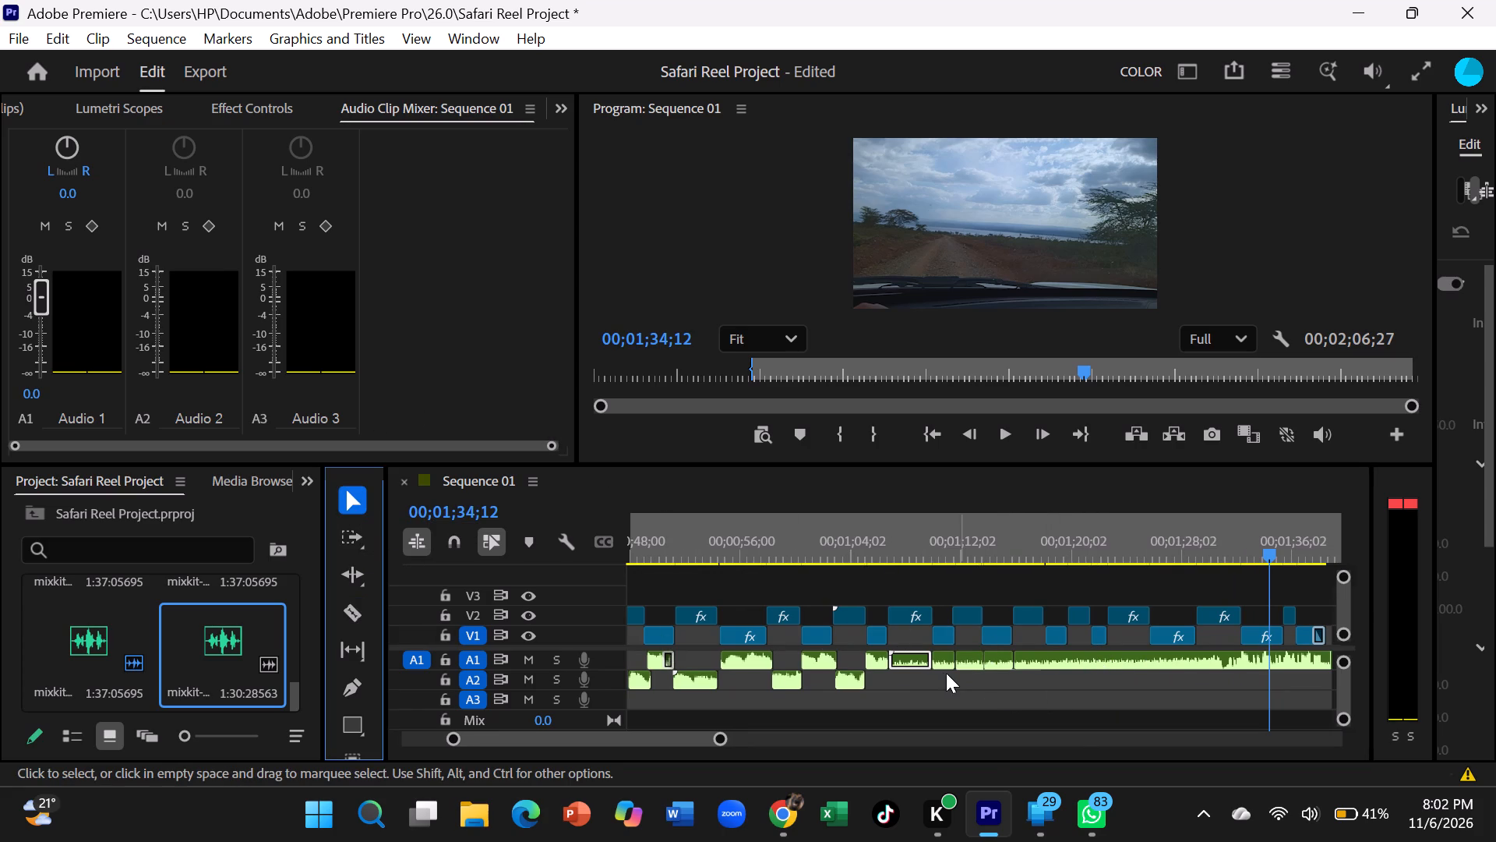
drag(915, 652, 911, 659)
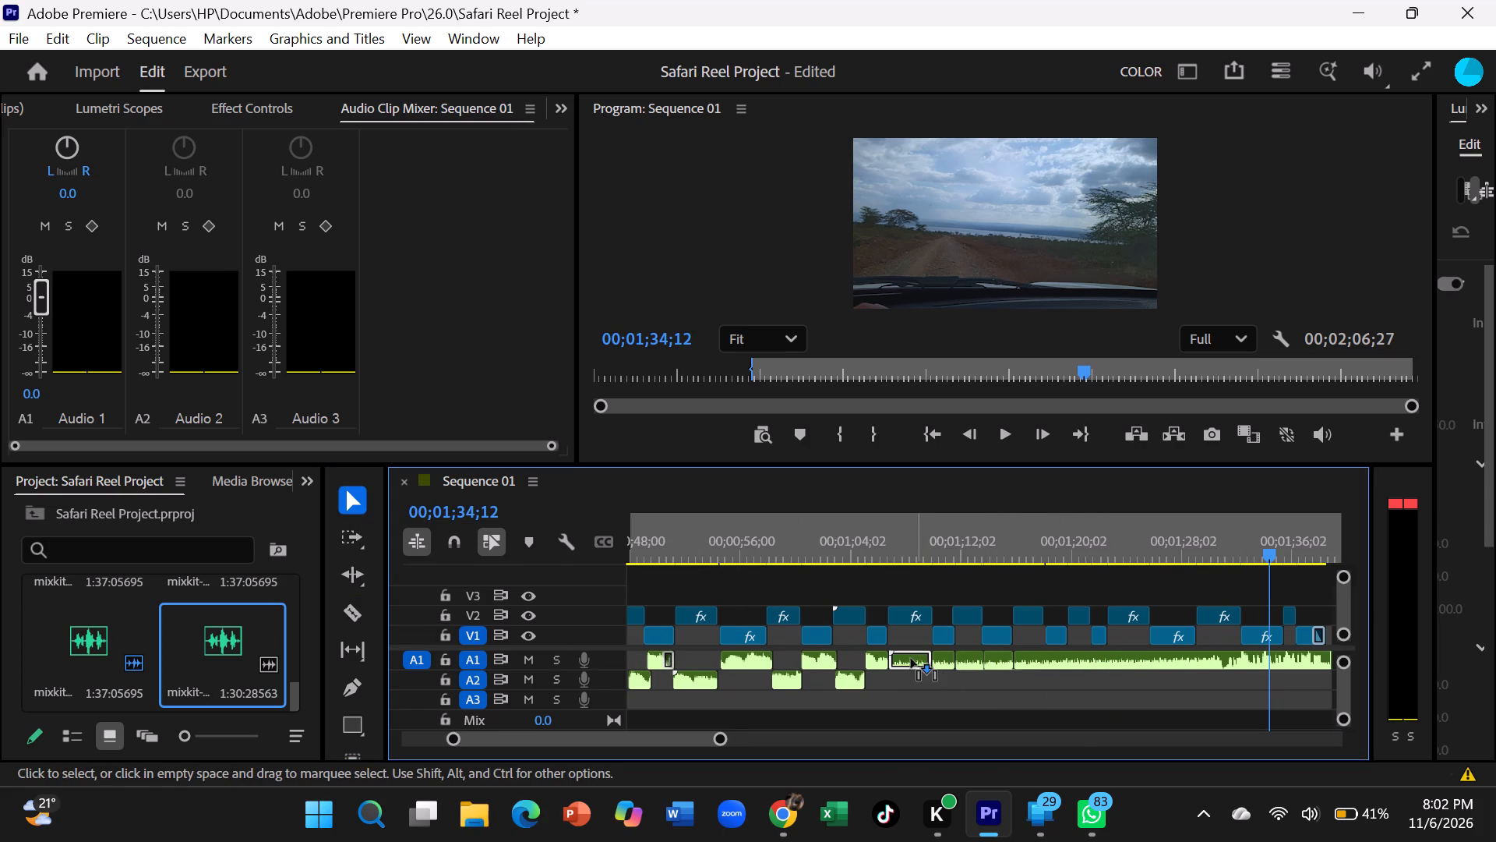
drag(911, 659, 910, 678)
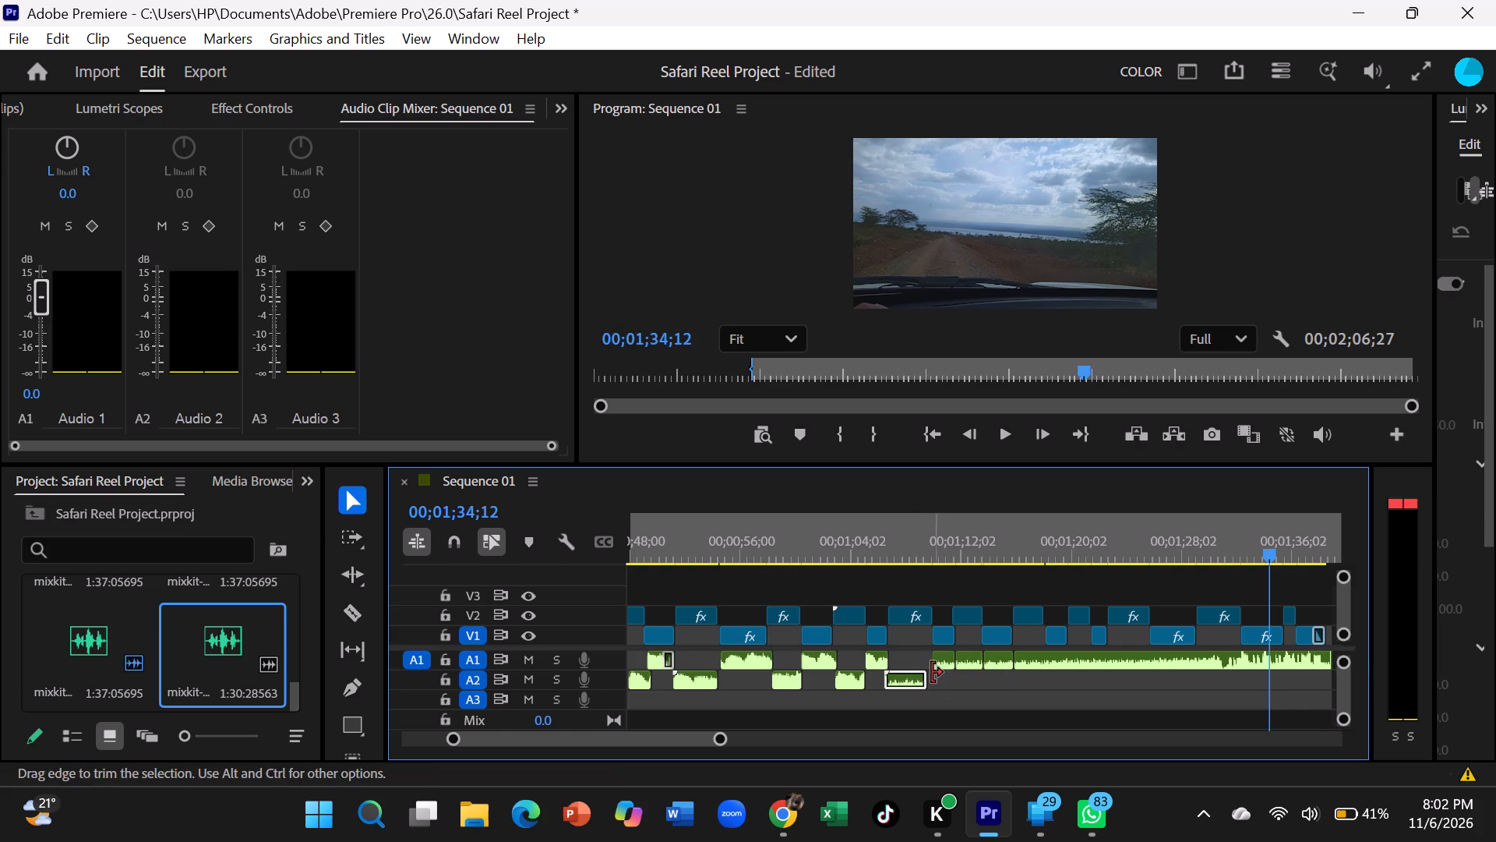
drag(912, 681, 921, 681)
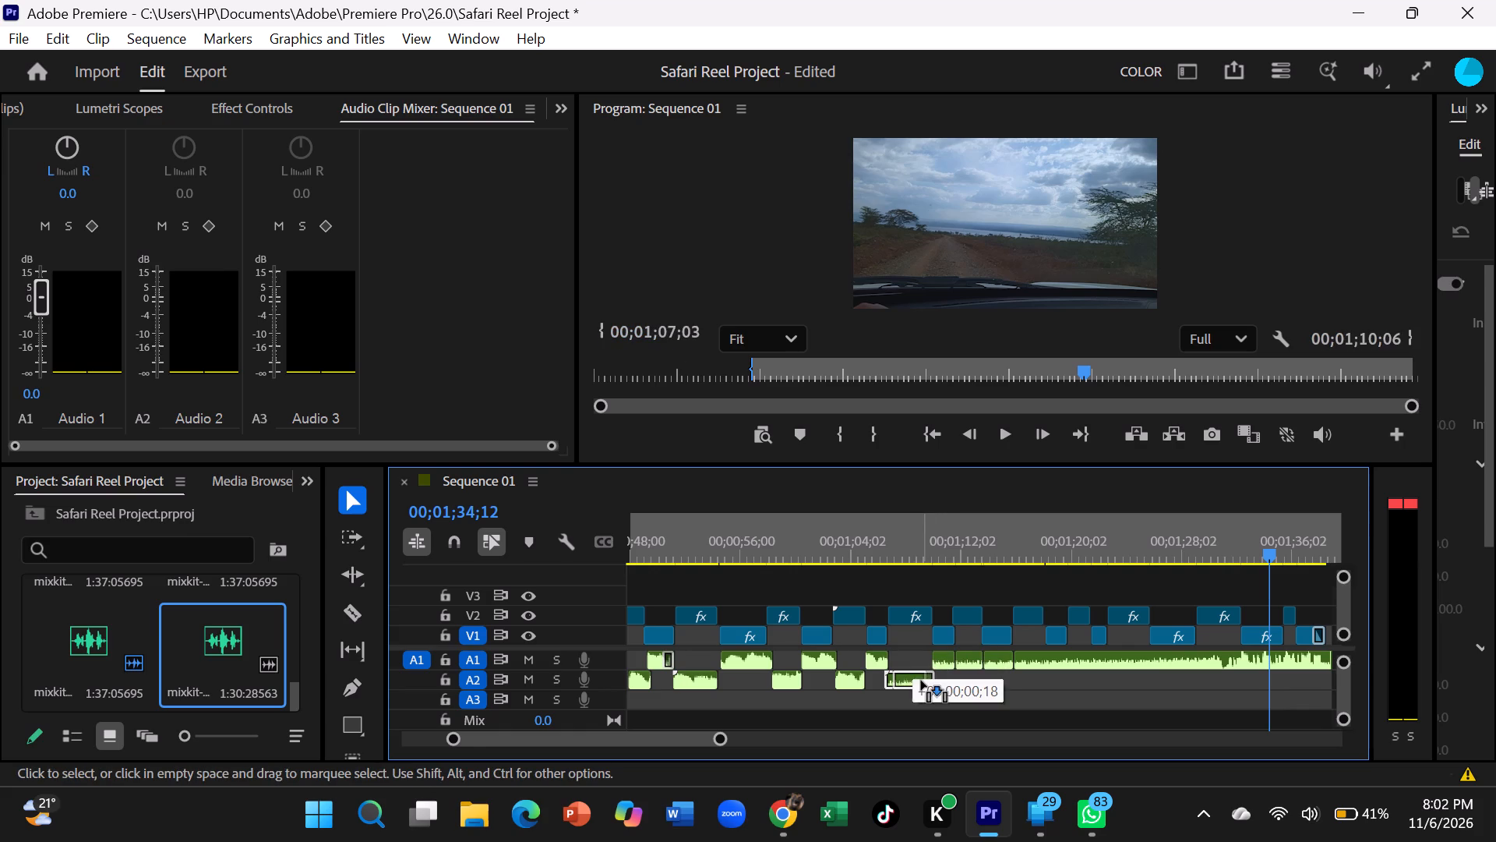
drag(921, 681, 919, 674)
drag(919, 674, 919, 673)
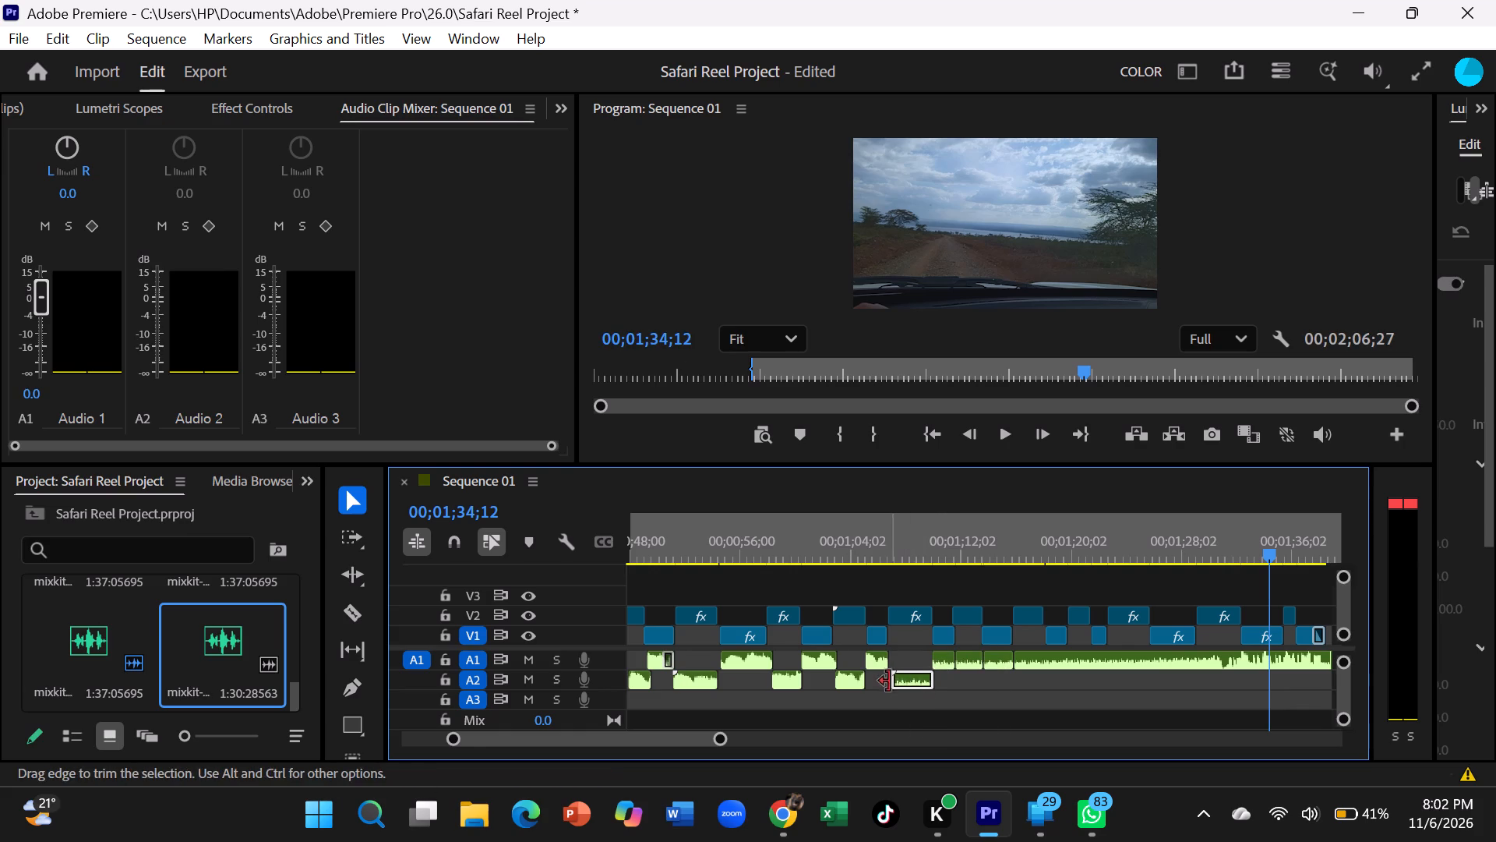
Move the third cut segment of the new track from A1 down to A2, aligned between the neighbouring A1 segments.
drag(967, 658, 969, 669)
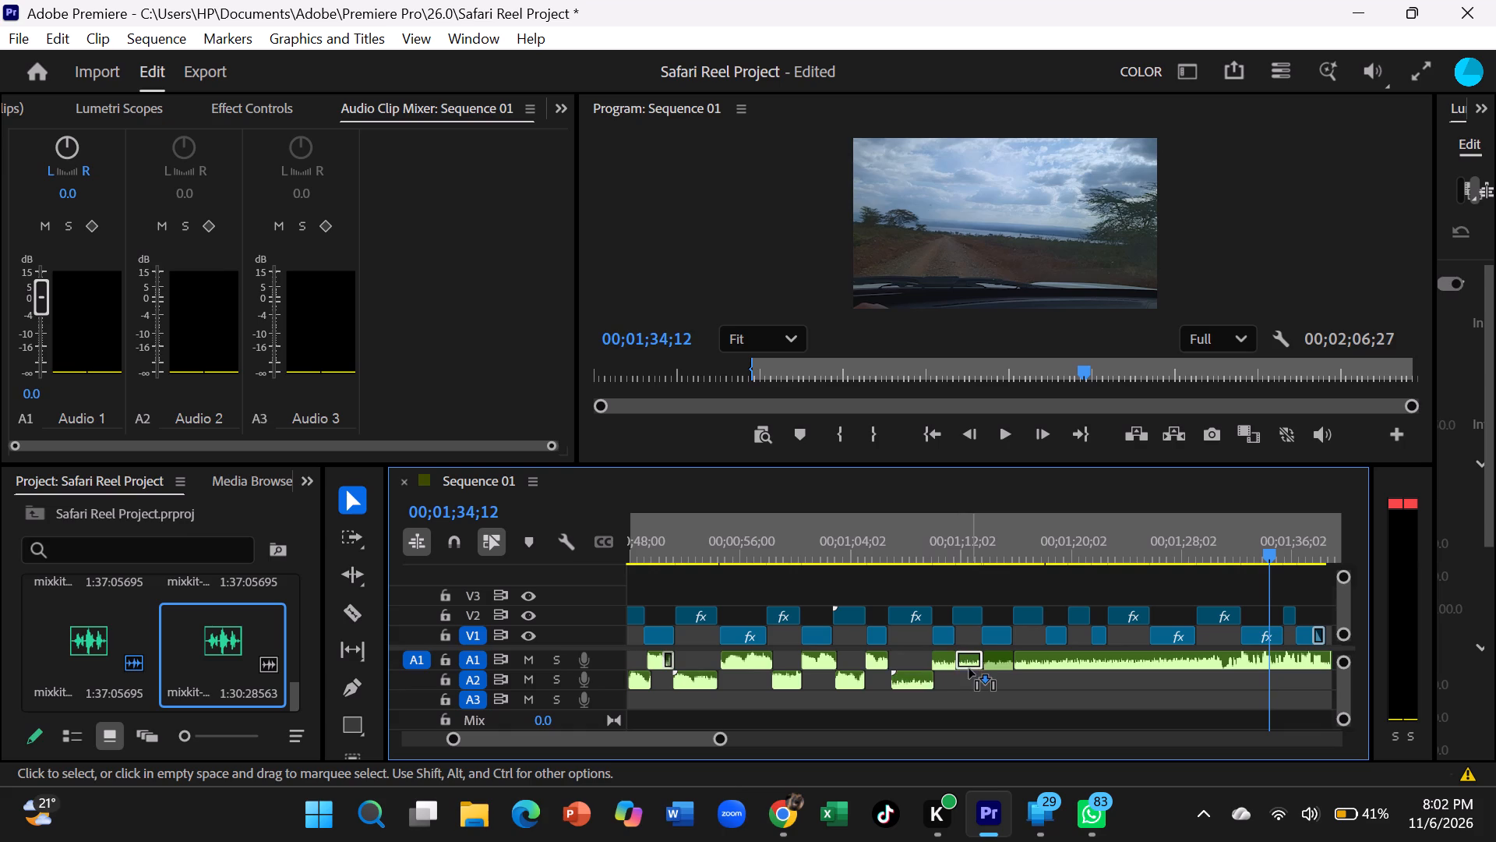
drag(969, 669, 964, 679)
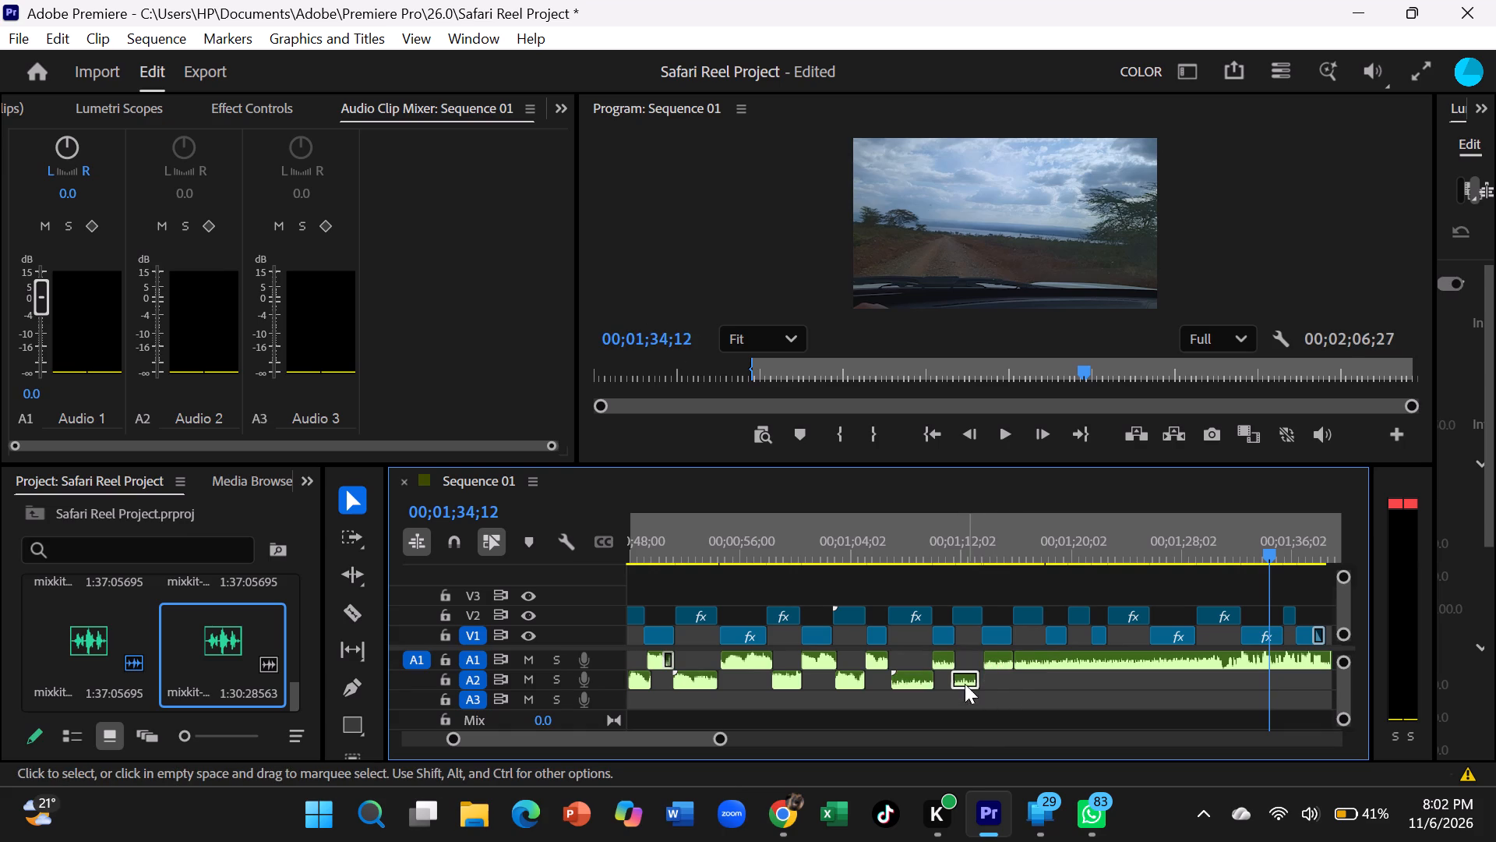
click(966, 674)
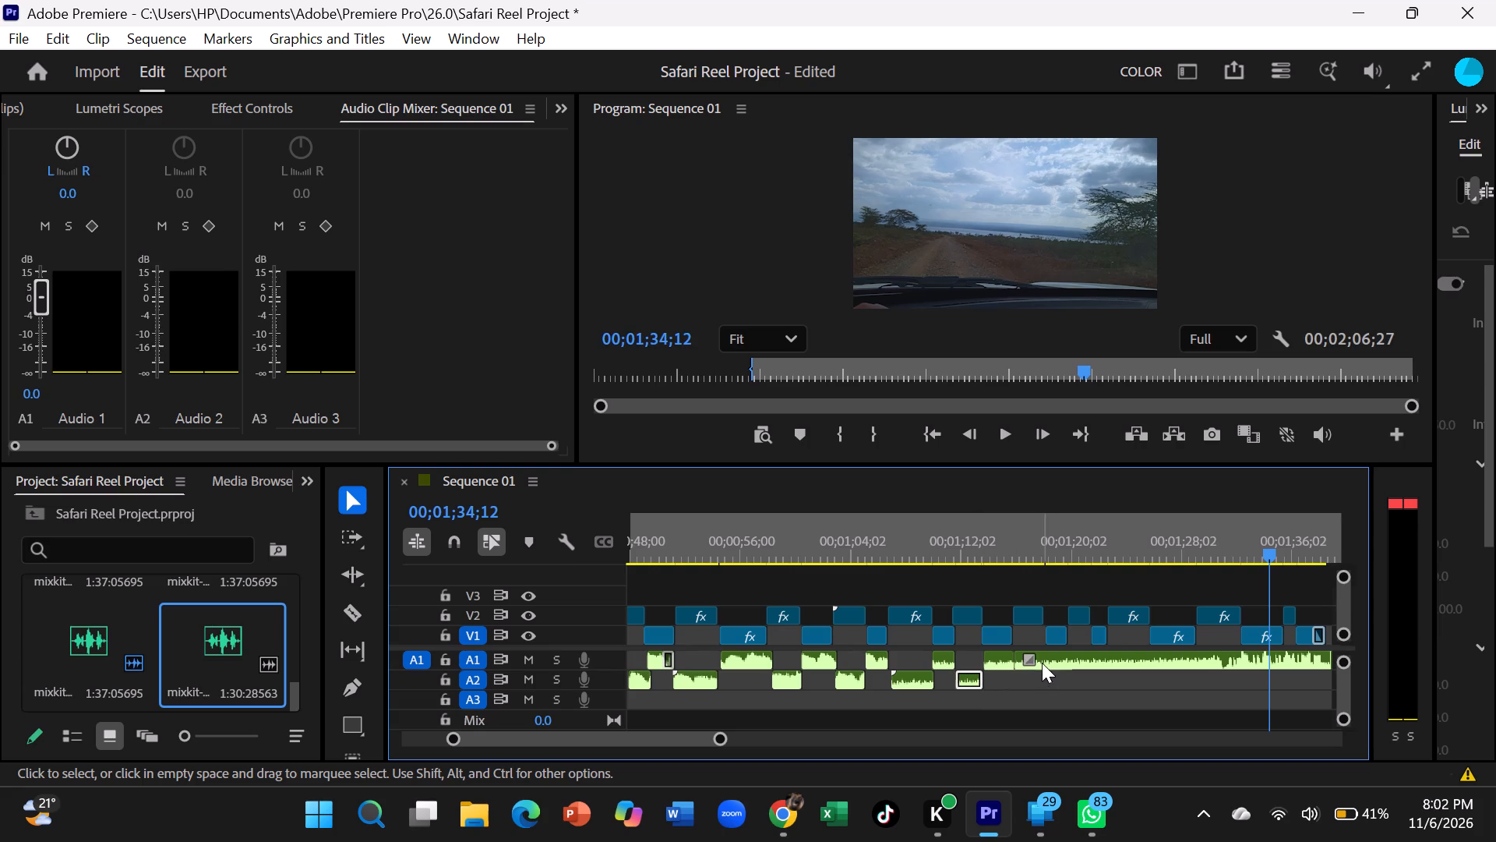
Clear the long uncut remainder of the new track from A1 after its last short segment.
scroll(1074, 655, up, 2)
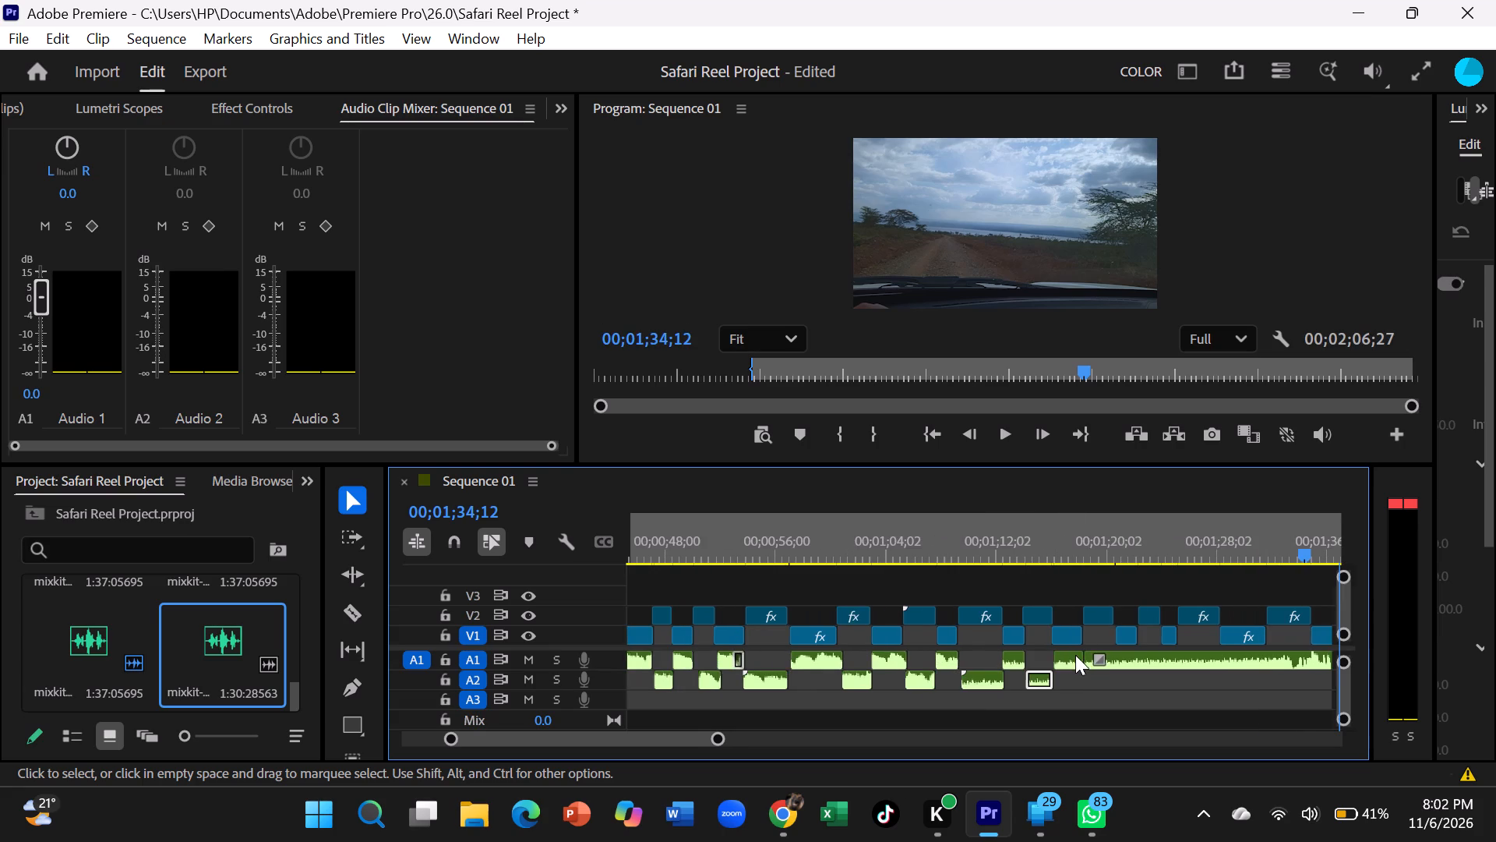
scroll(1075, 655, down, 1)
click(1106, 657)
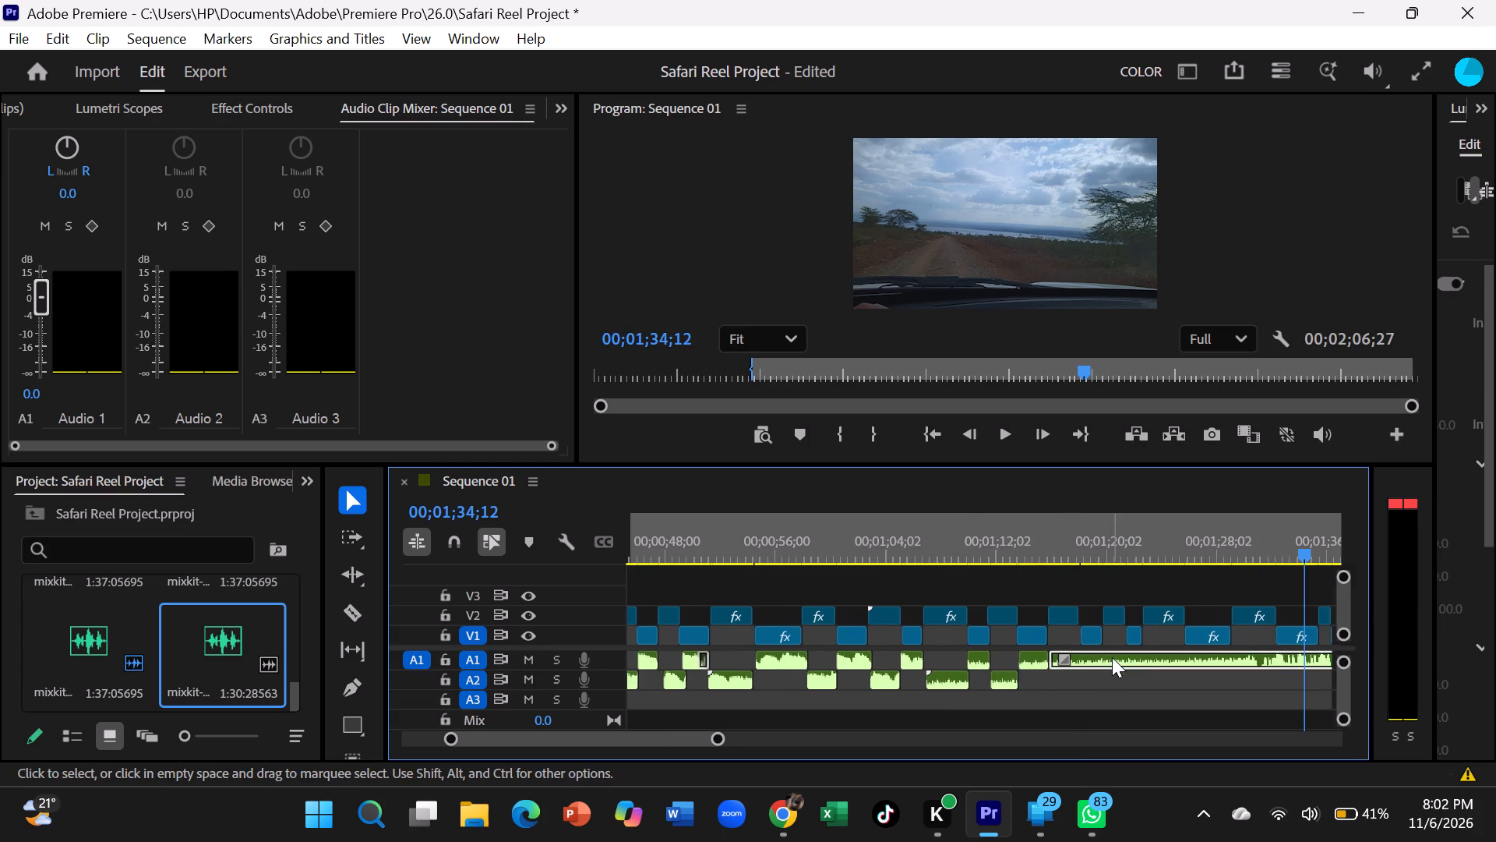
right_click(1123, 663)
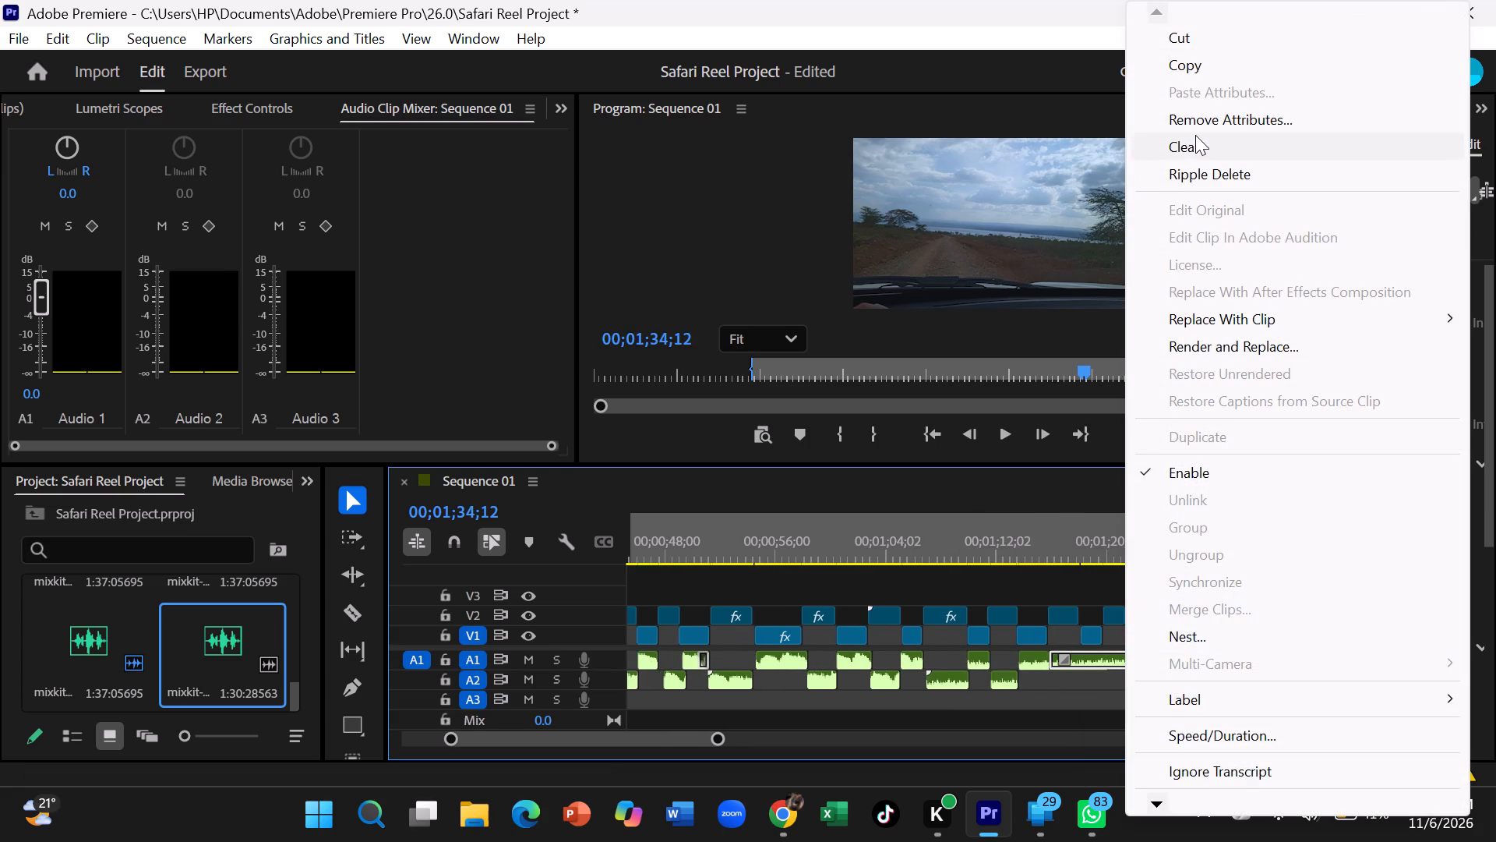
click(1195, 135)
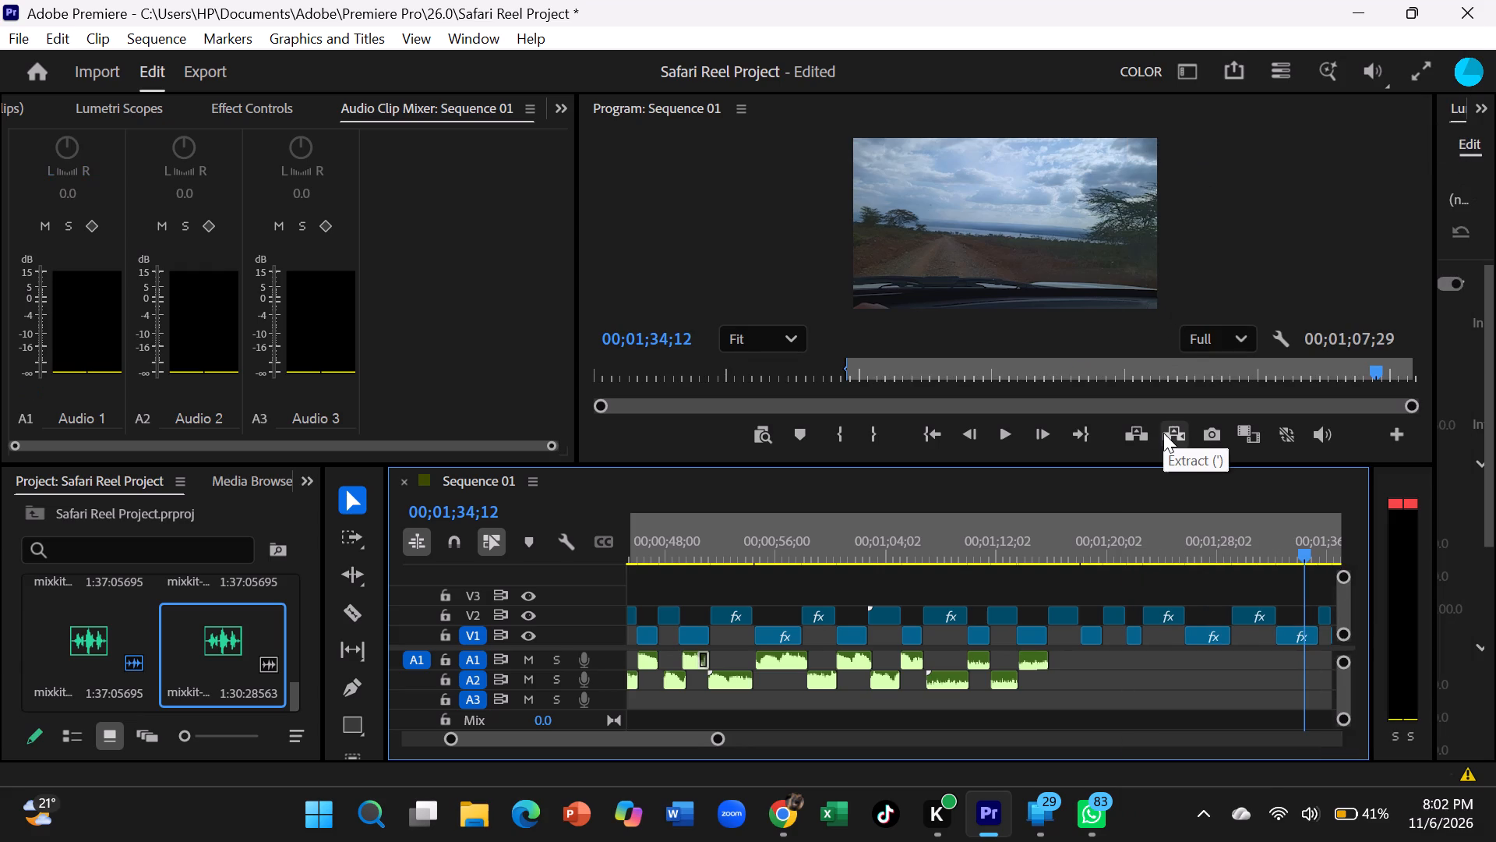
Return the playhead to the start of the sequence at 00;00;00;00.
drag(1308, 546, 715, 679)
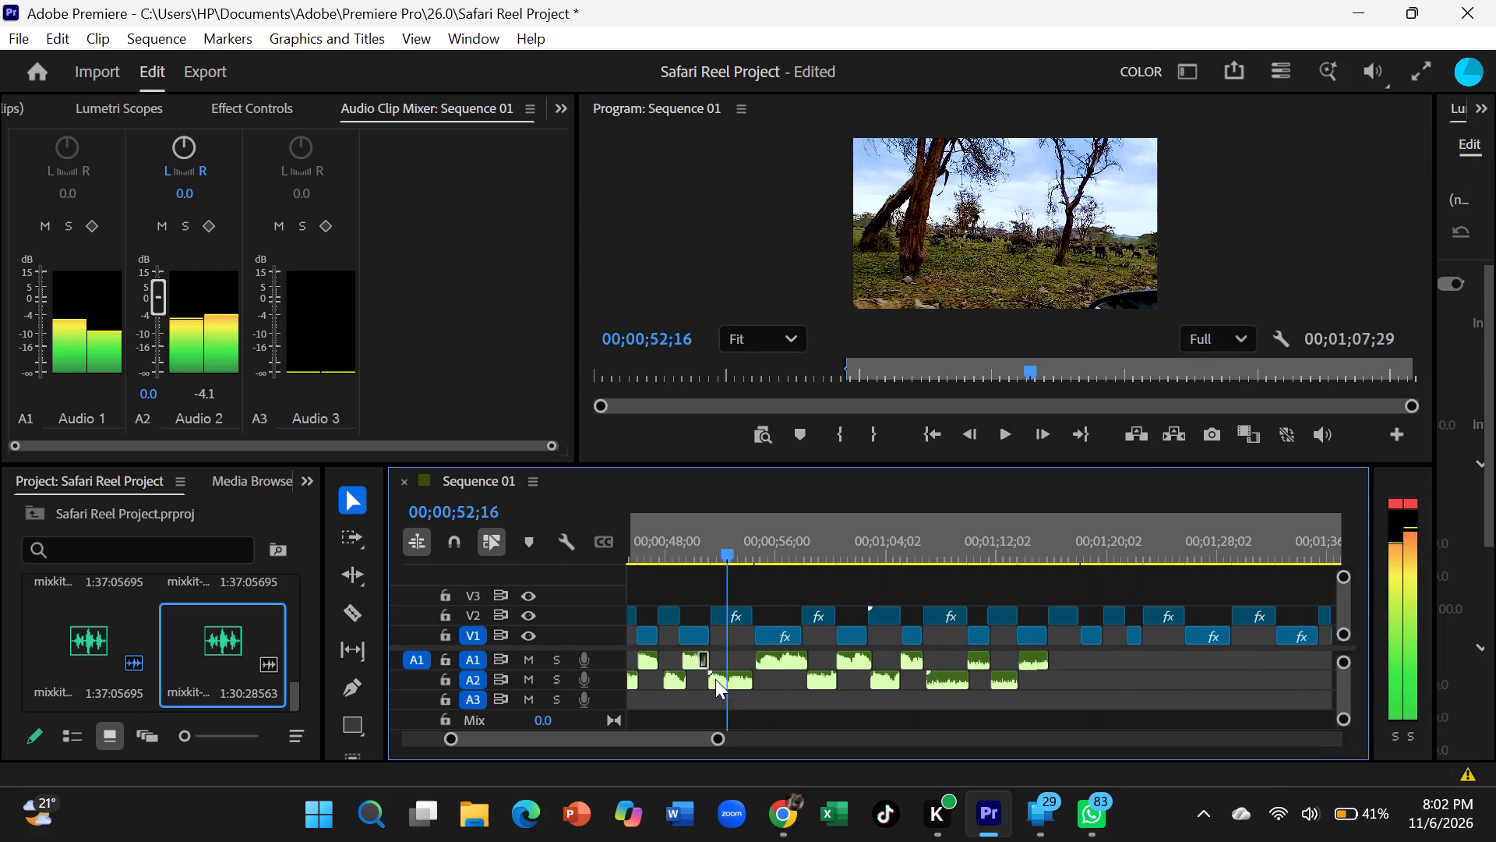
drag(715, 679, 607, 707)
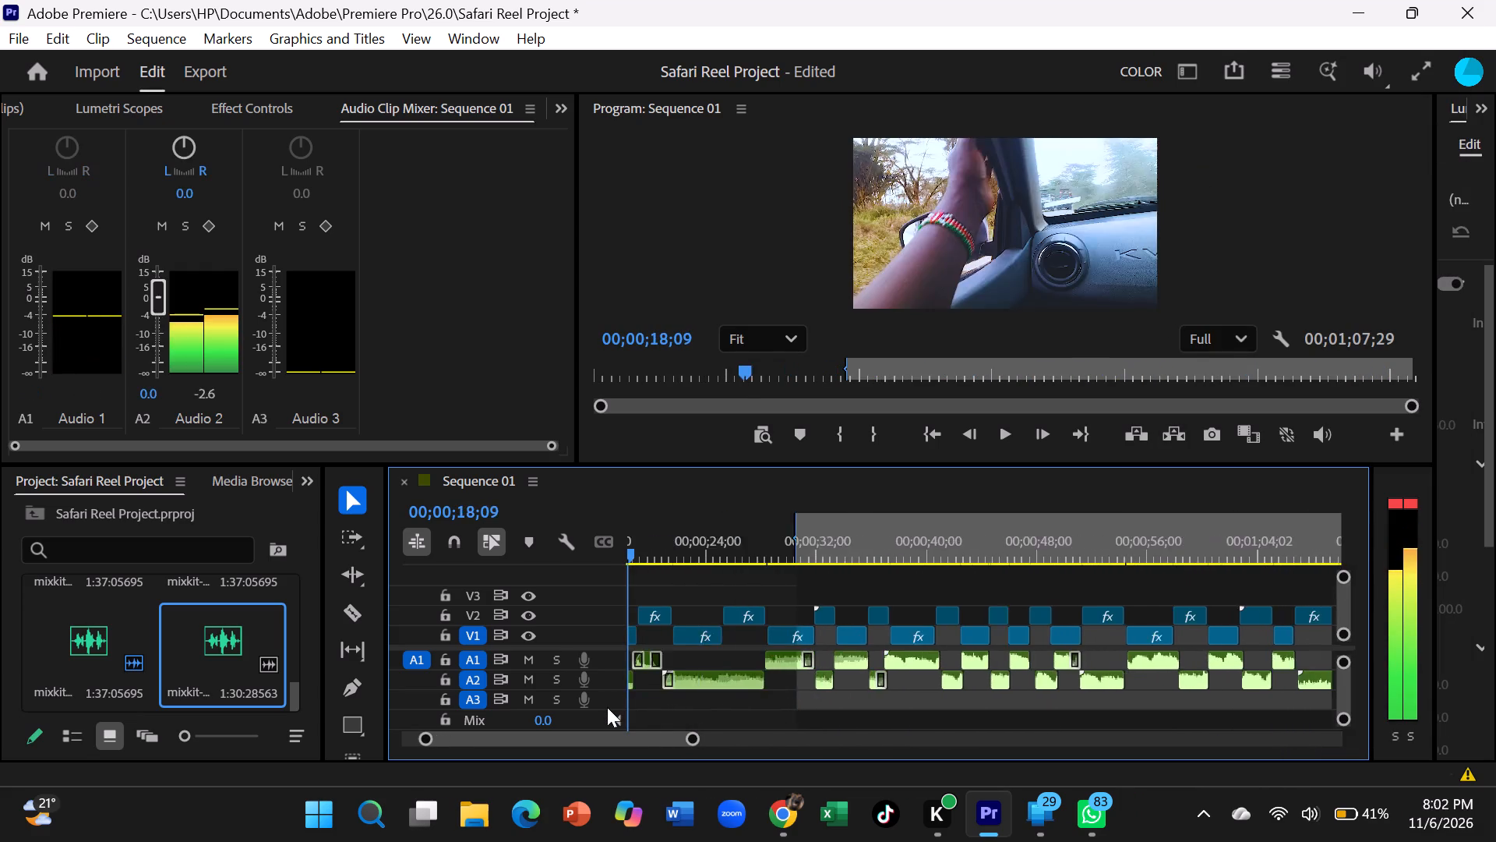
drag(607, 707, 611, 709)
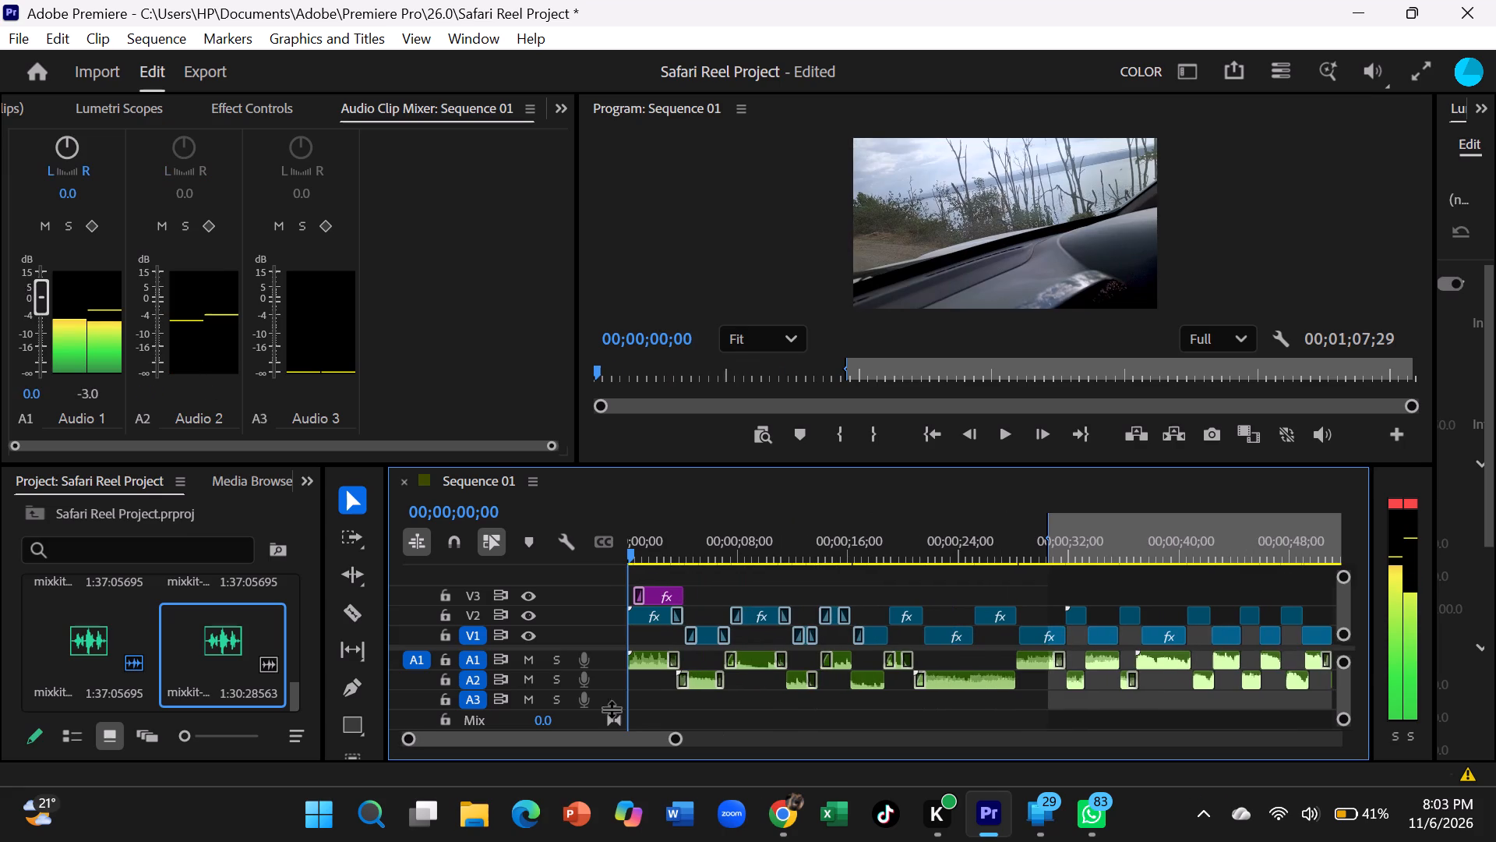
Turn off track targeting for A3, A2, A1 and V1, leaving V2 untargeted as well.
drag(685, 732, 686, 734)
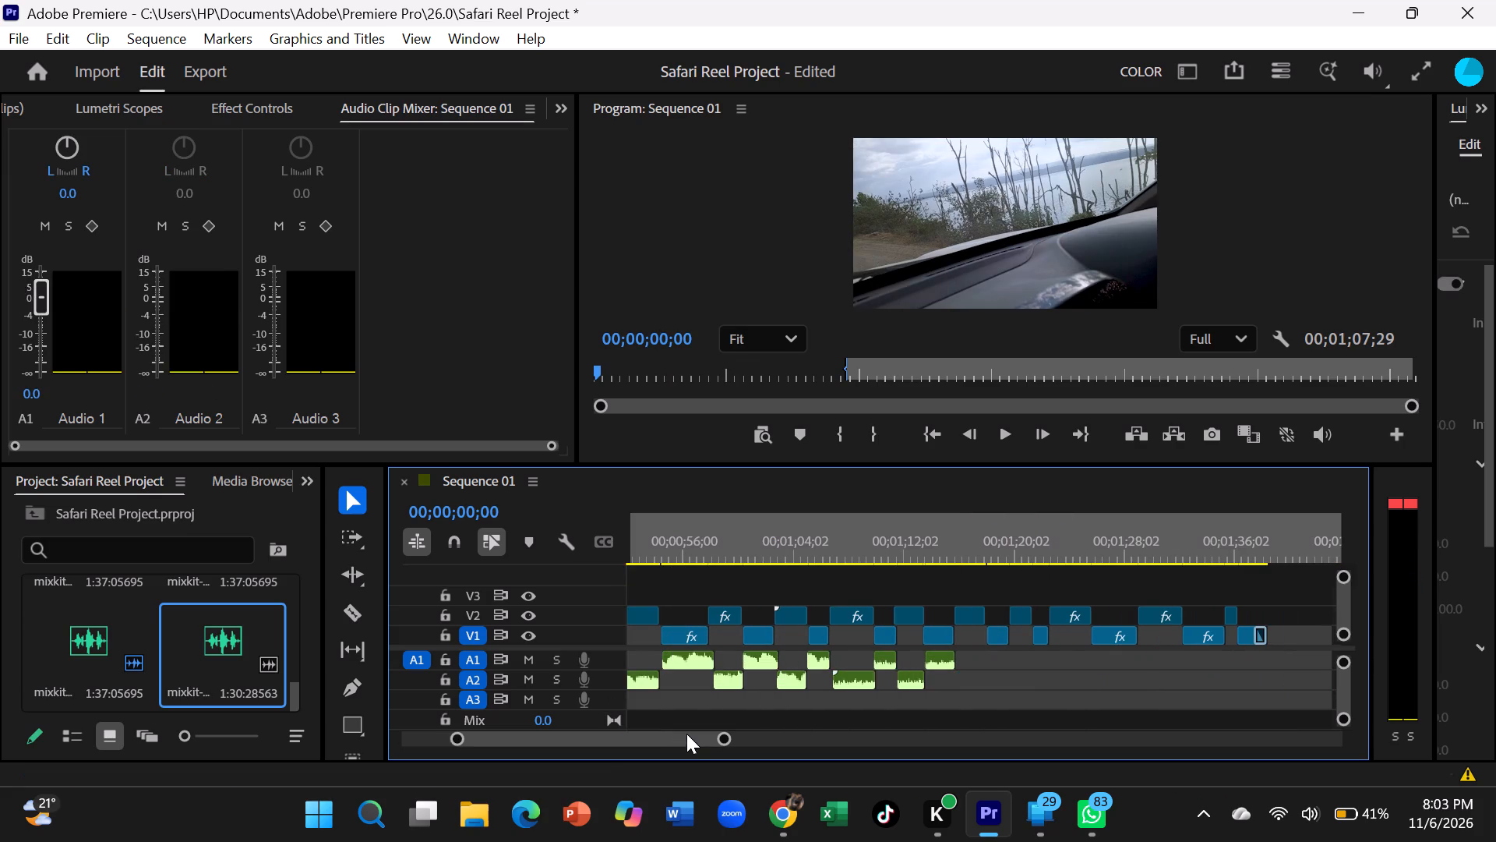
drag(686, 734, 698, 740)
drag(725, 737, 669, 738)
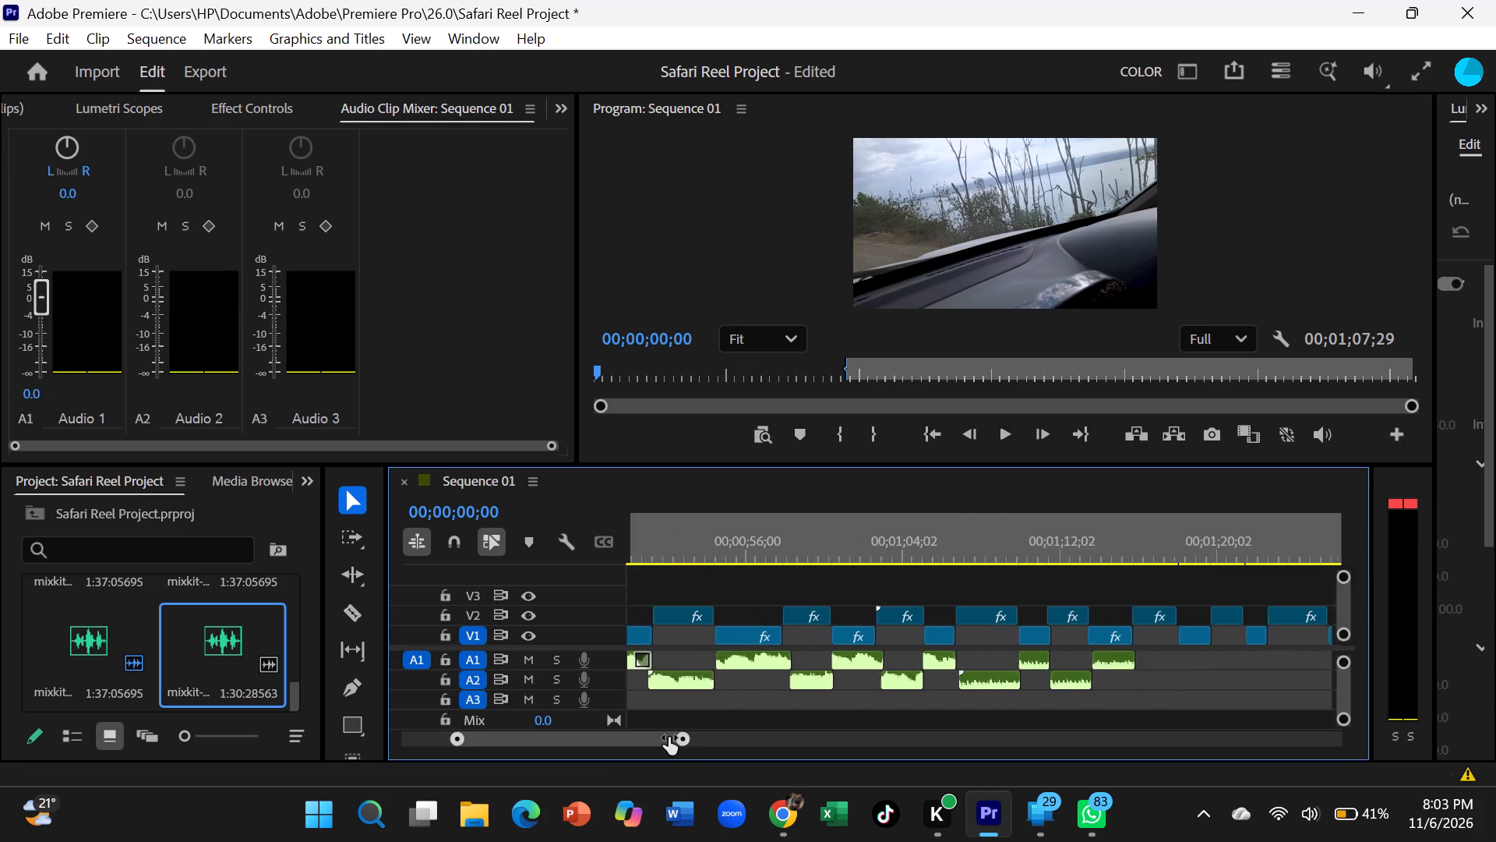
drag(669, 738, 866, 771)
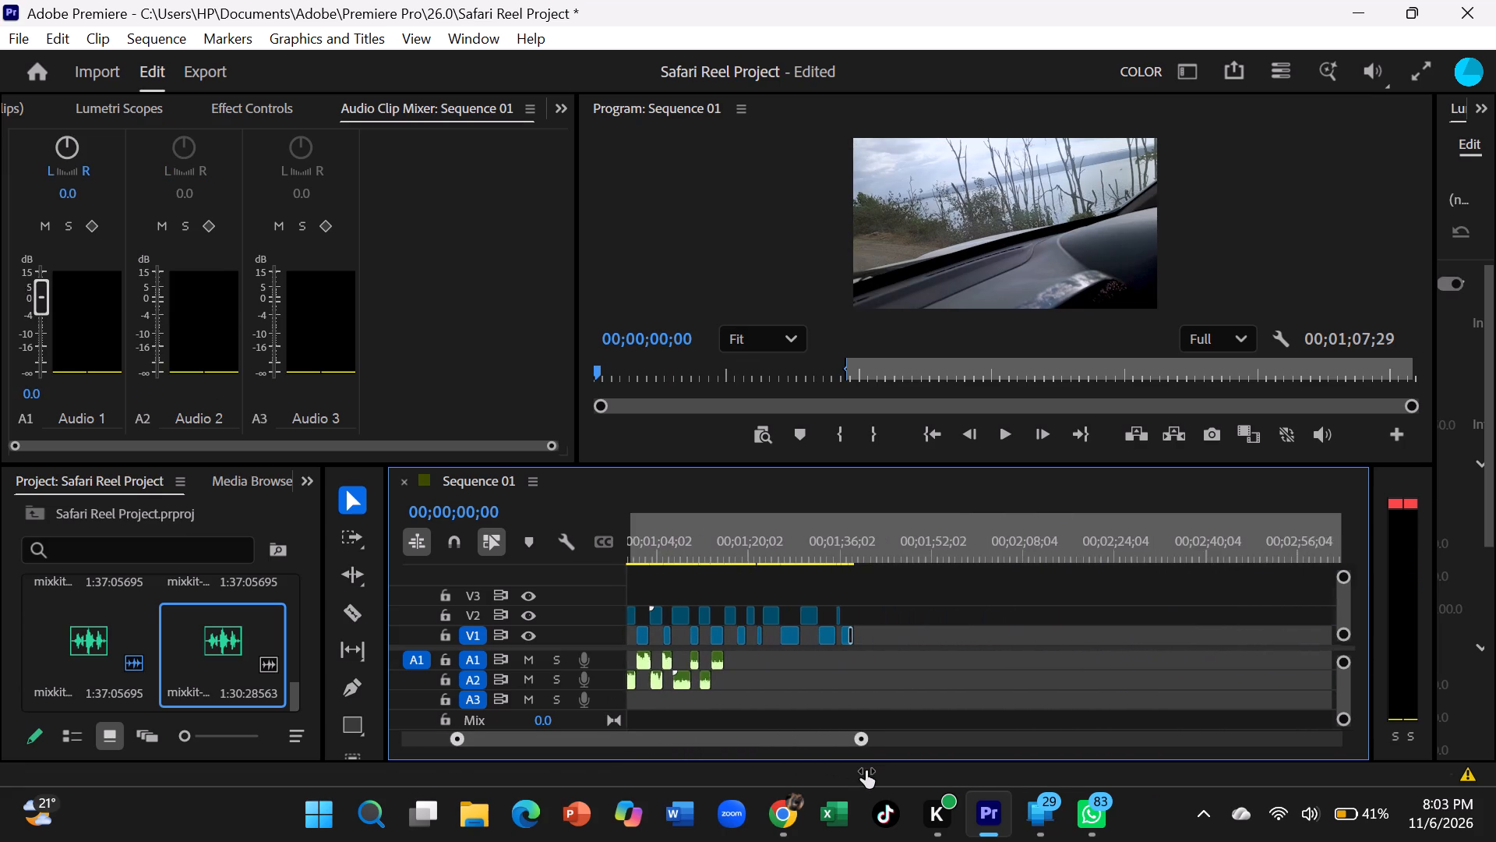
drag(866, 771, 866, 763)
scroll(807, 694, up, 18)
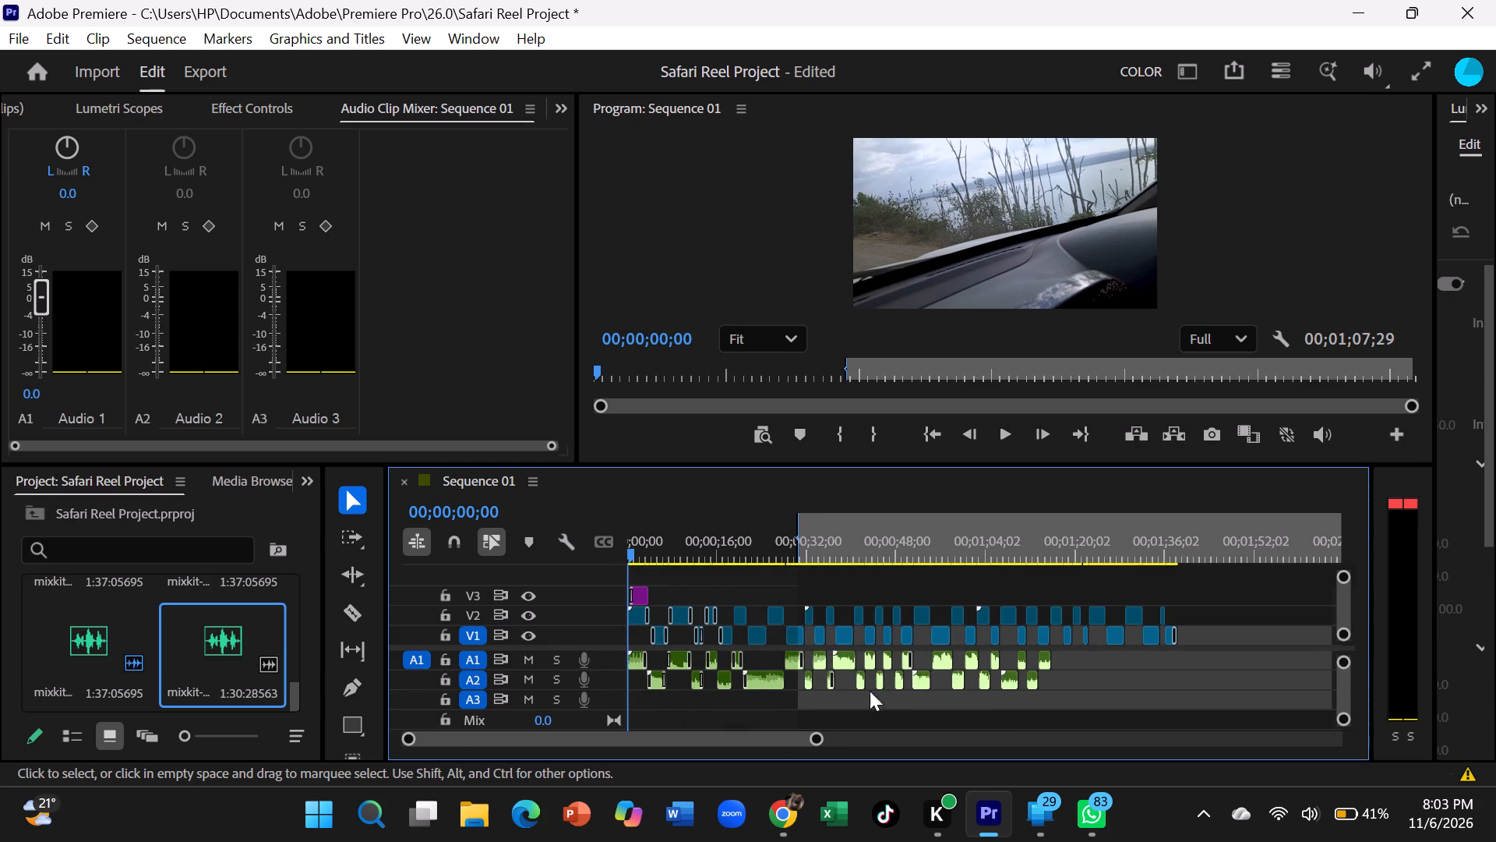
click(1179, 681)
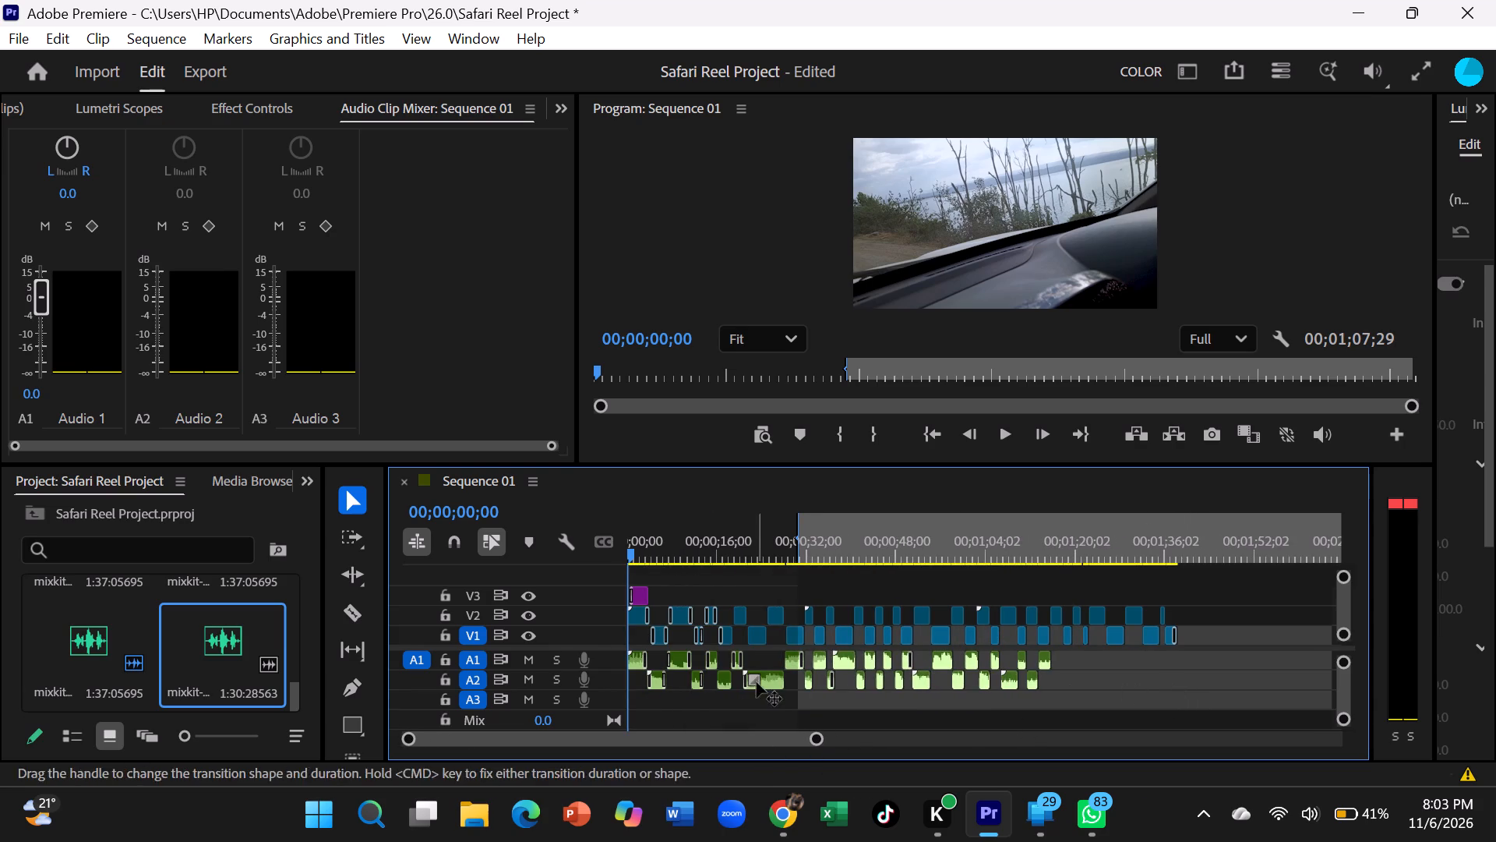
click(475, 699)
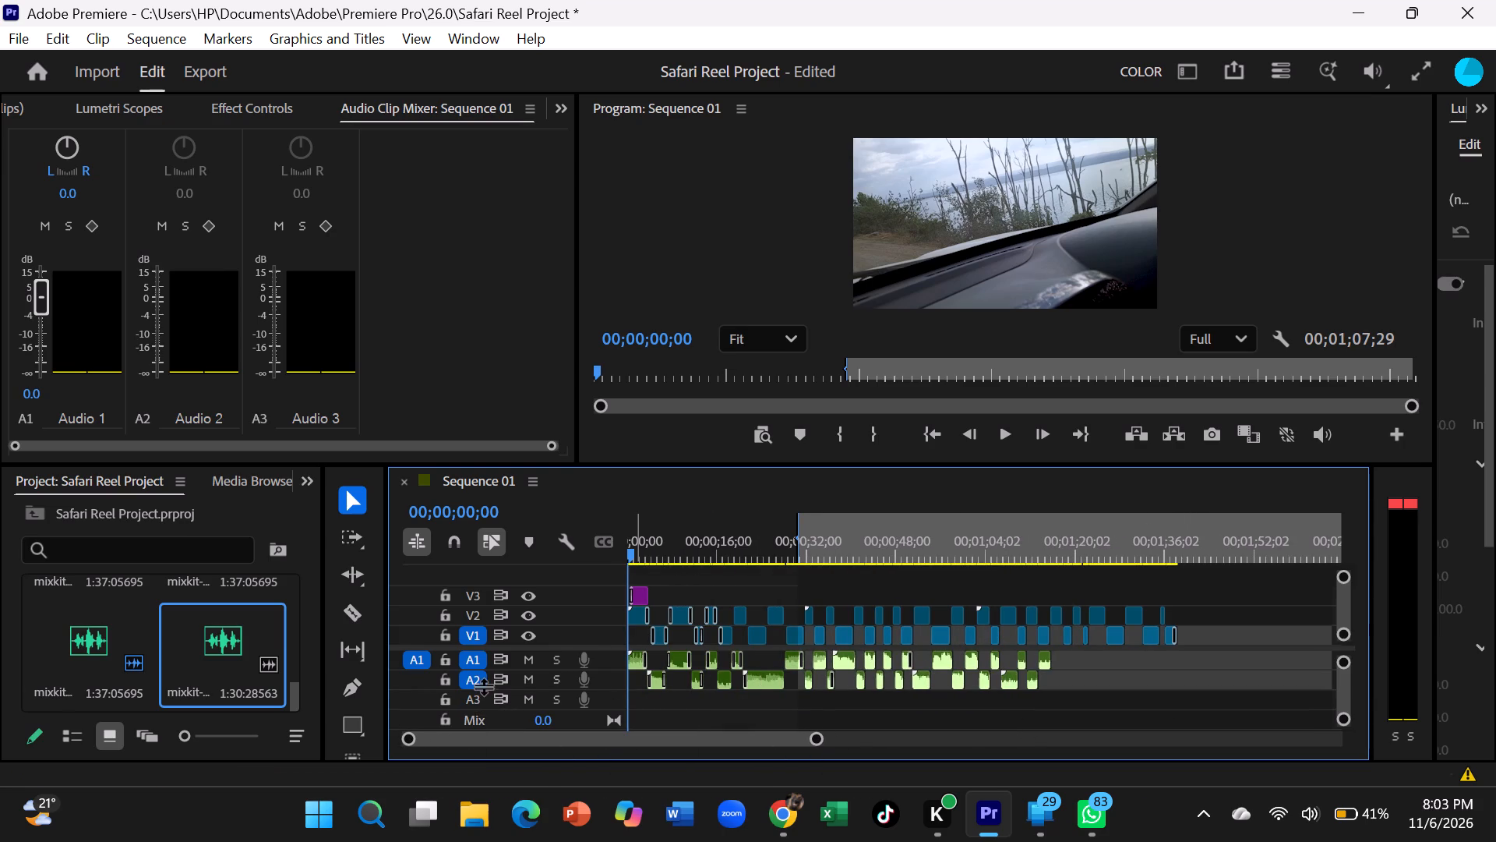
click(476, 683)
click(476, 660)
click(477, 632)
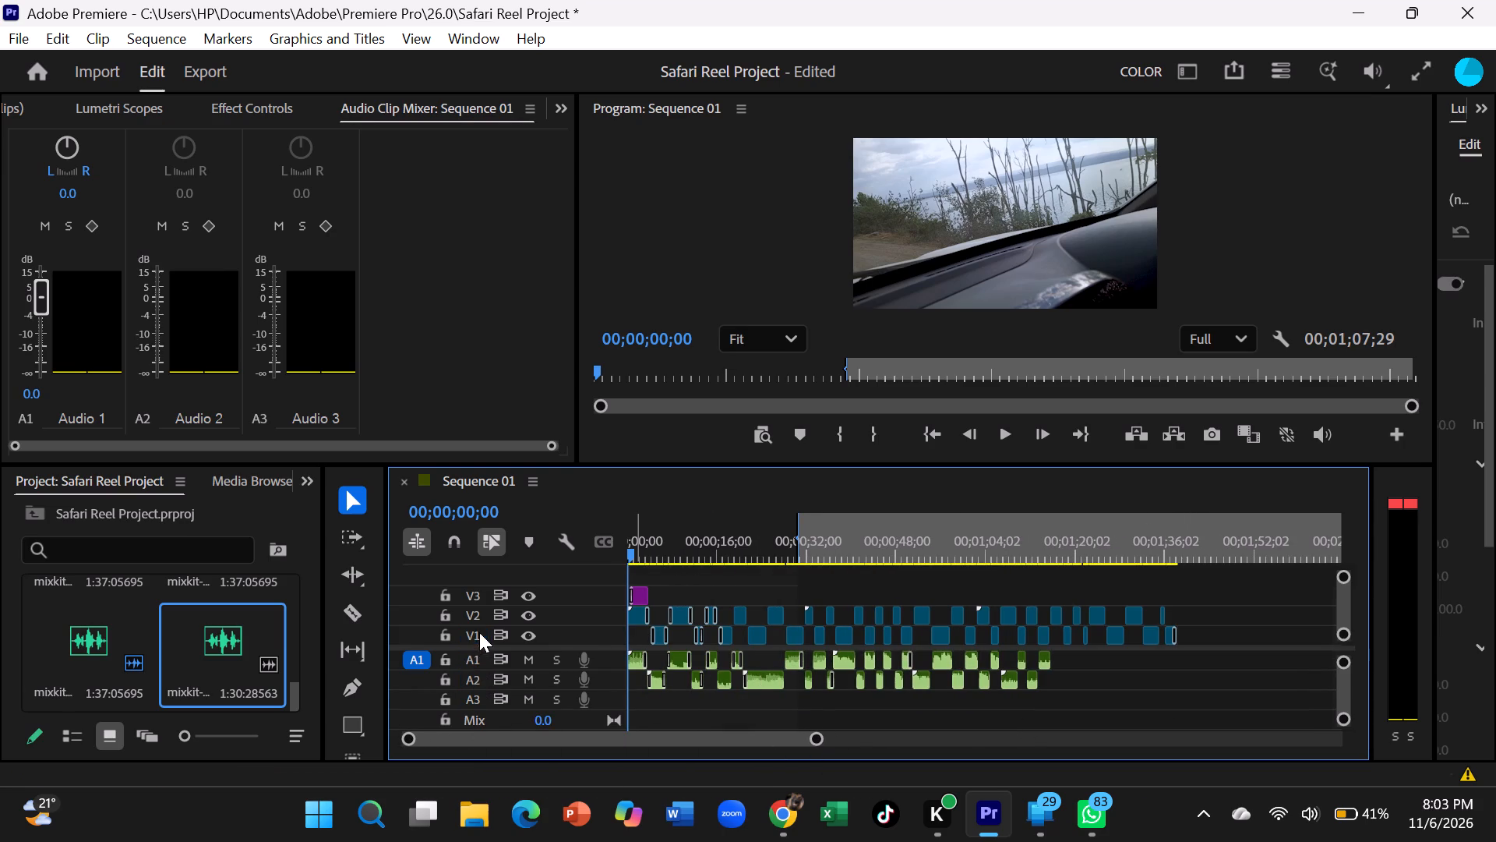
click(477, 628)
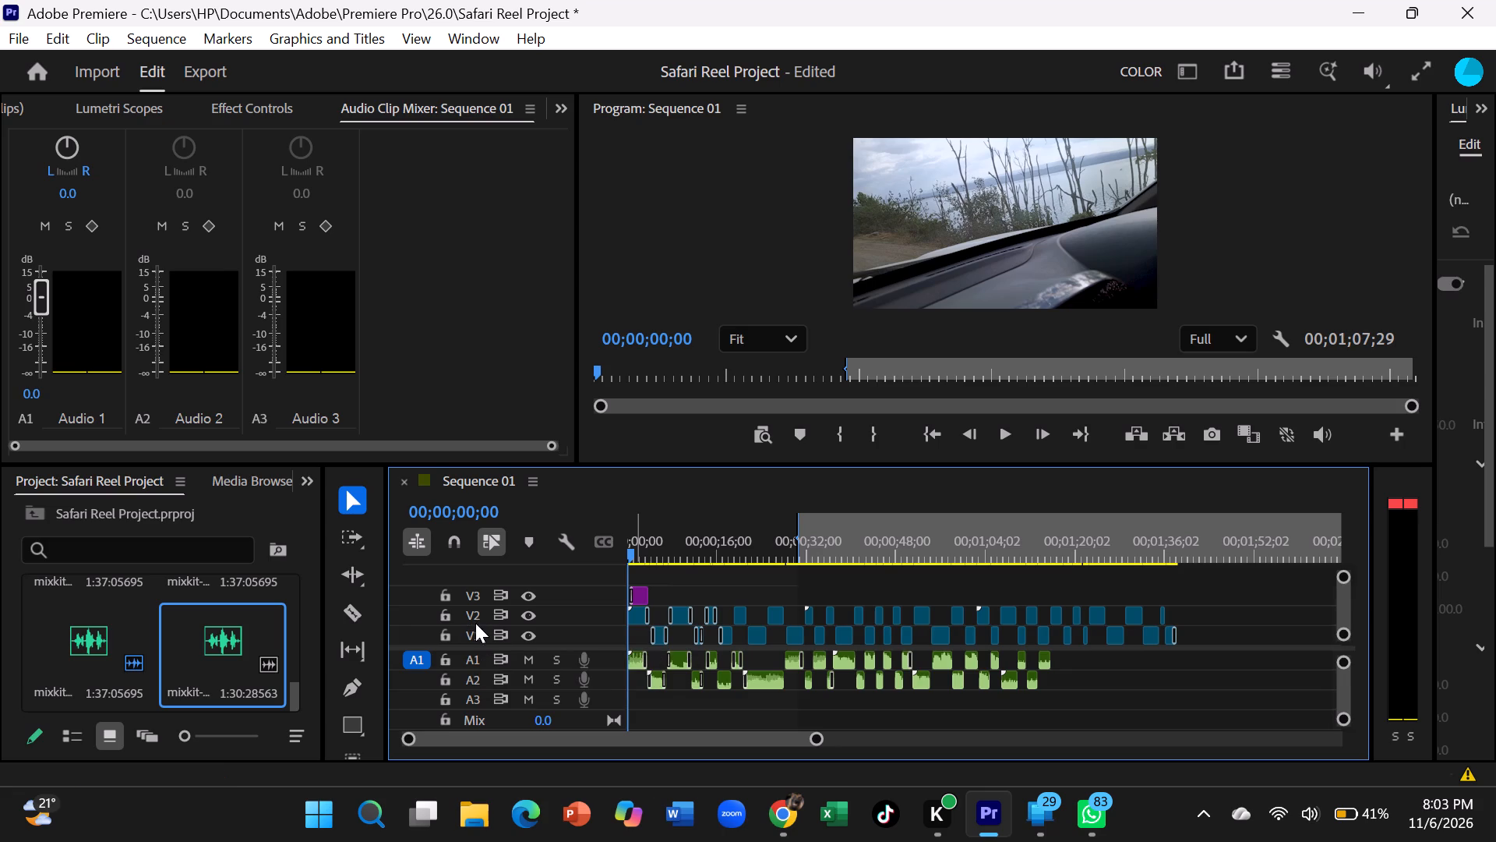
click(472, 614)
click(470, 630)
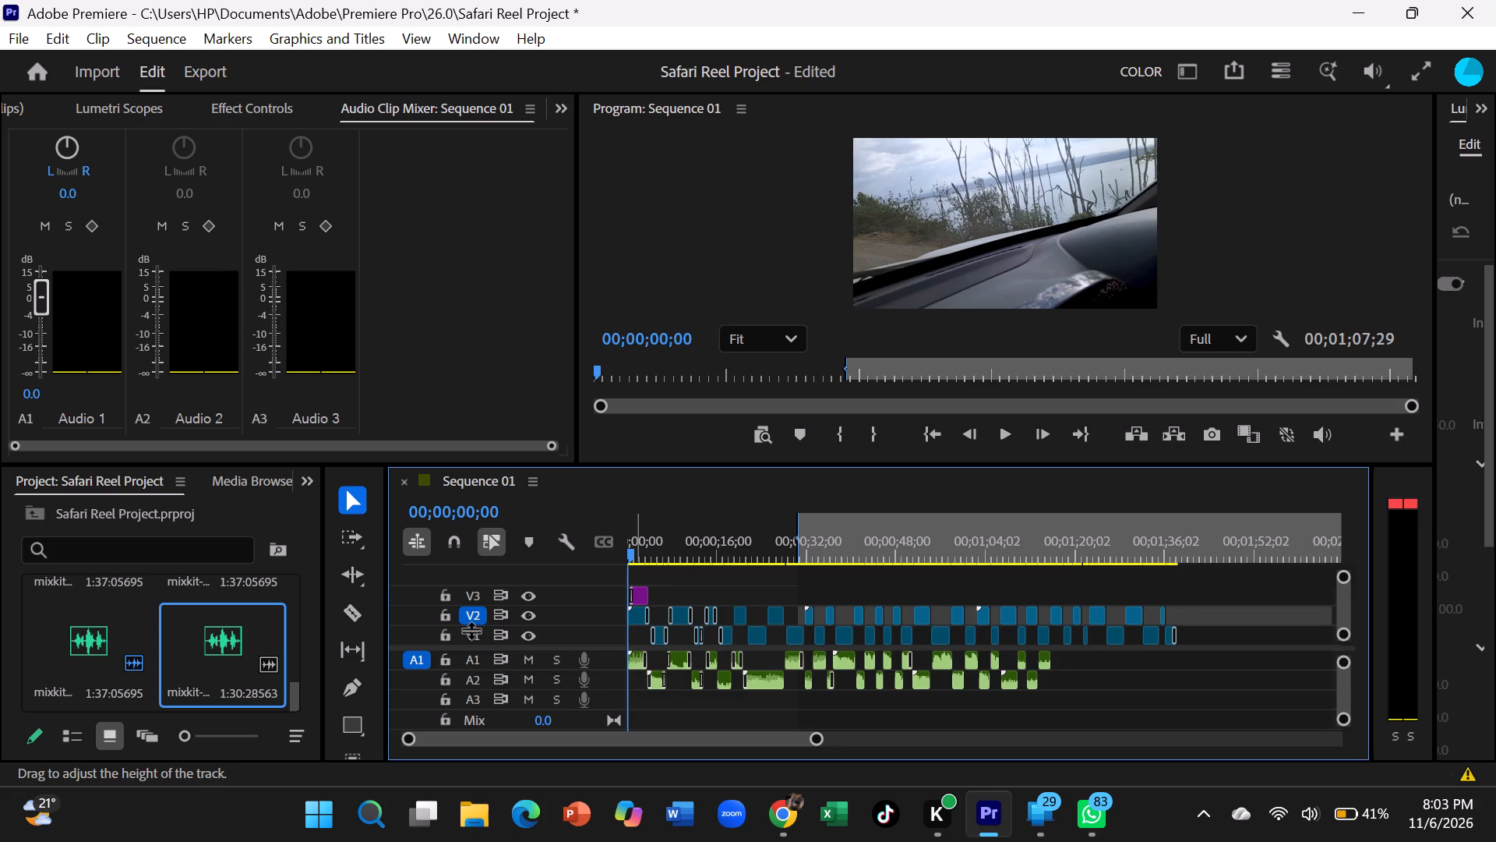
click(475, 611)
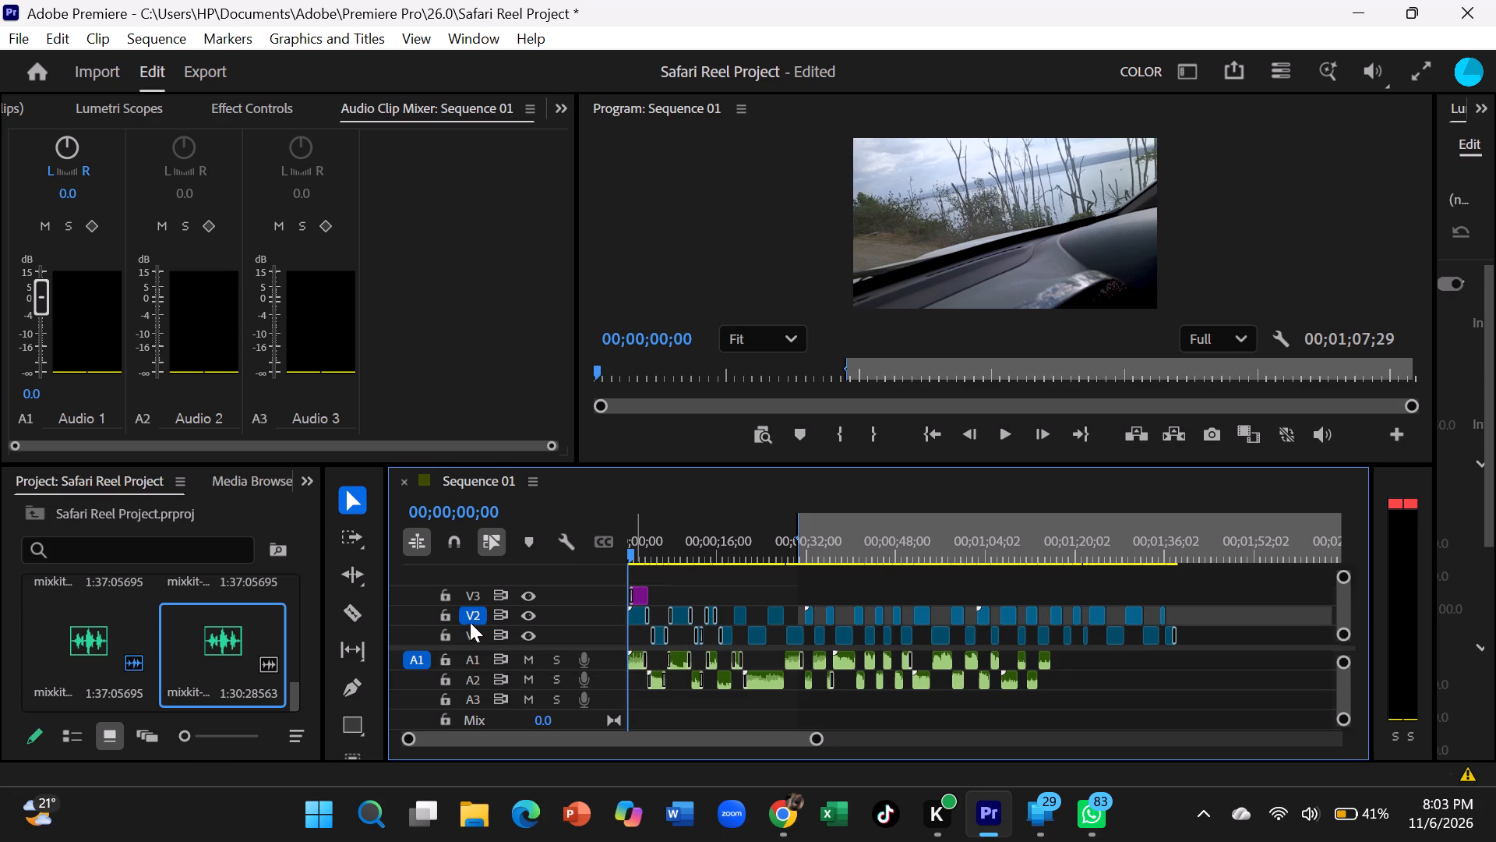
click(468, 613)
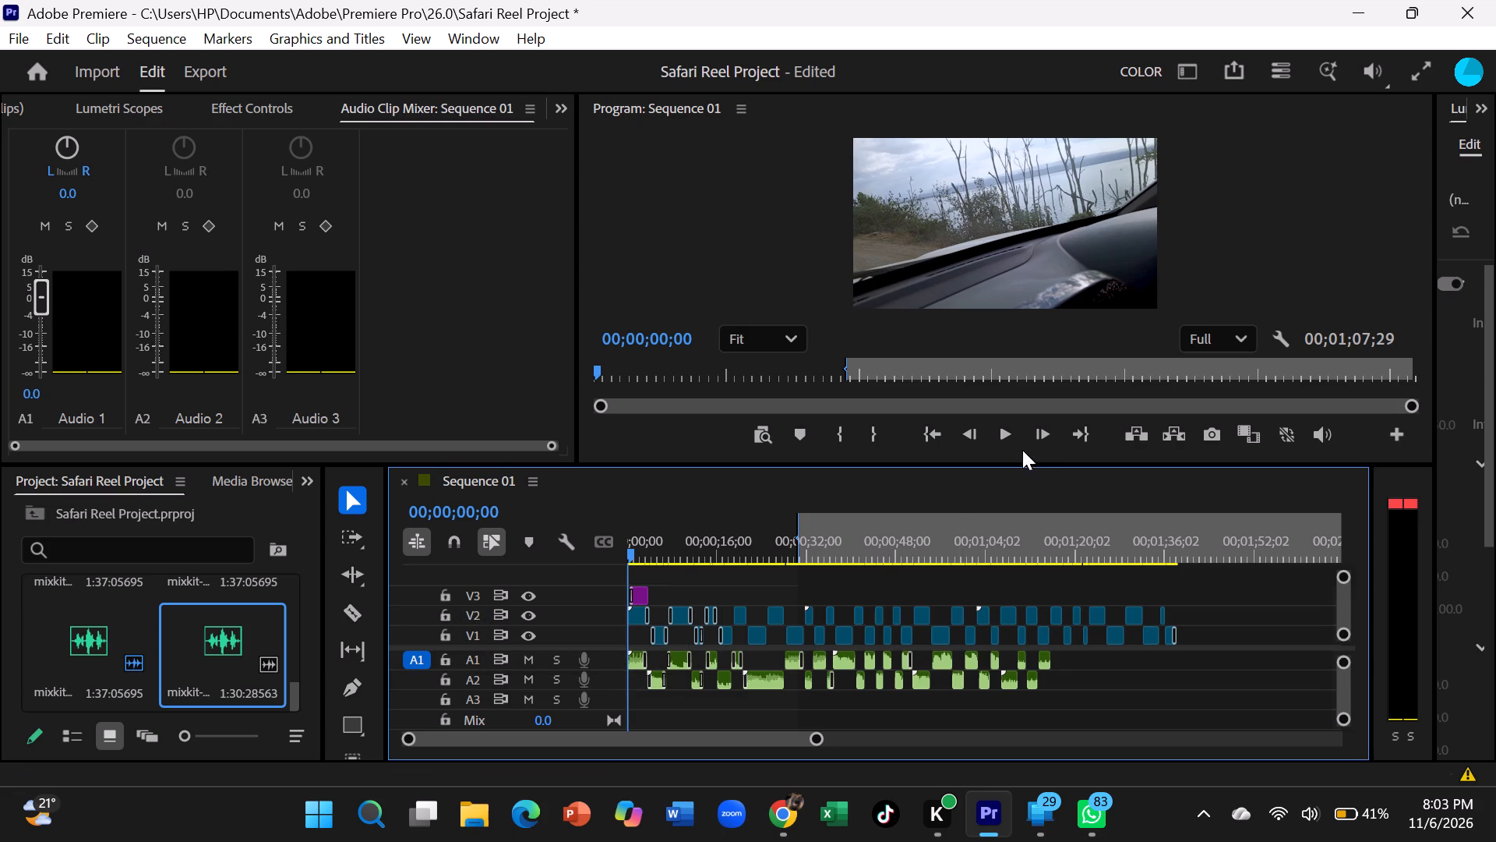
Play the sequence from the beginning to review the edit with its music.
click(1004, 440)
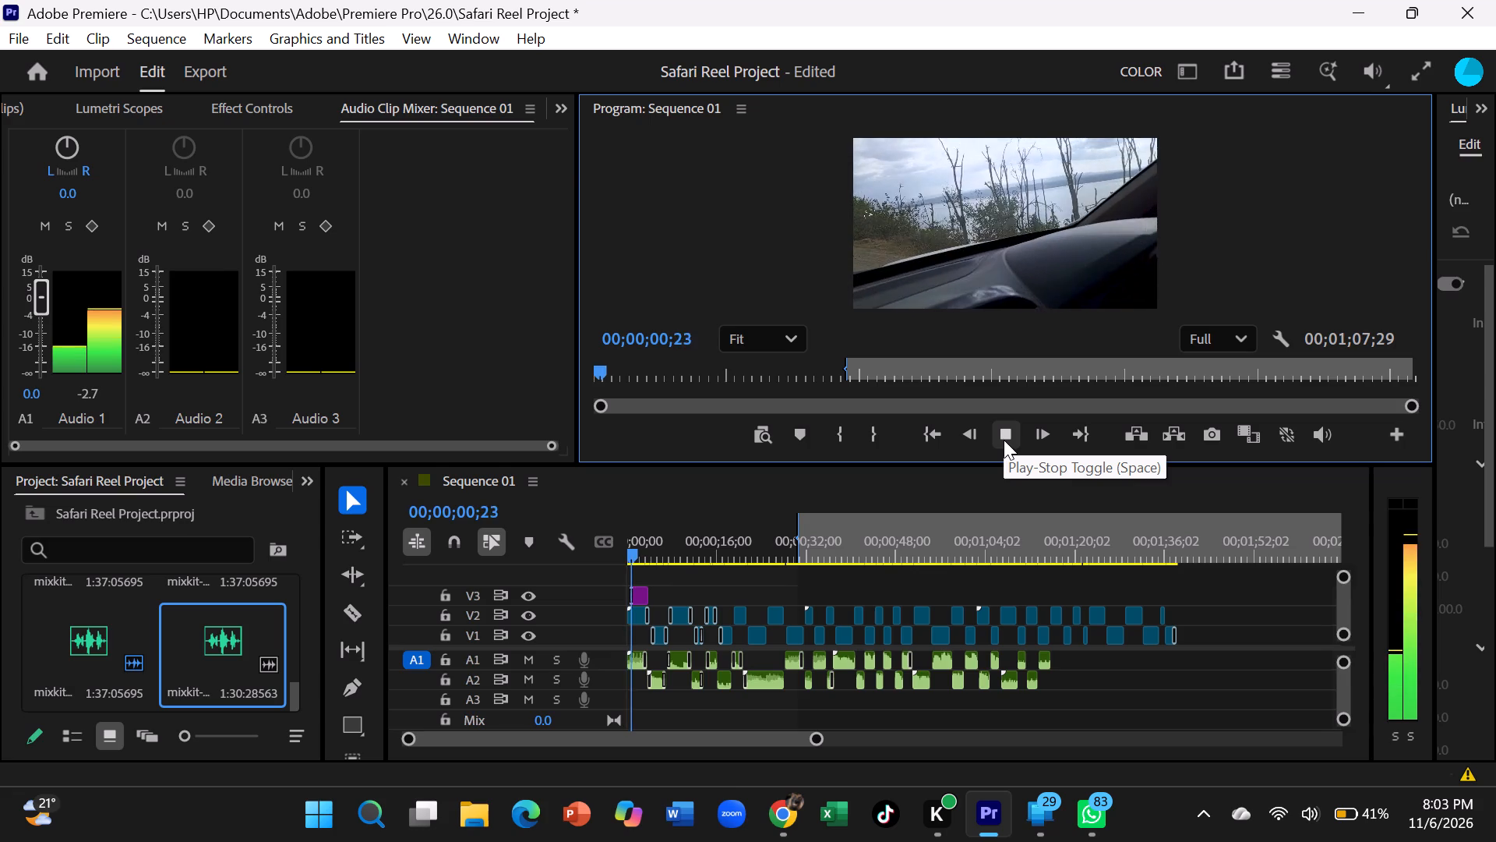
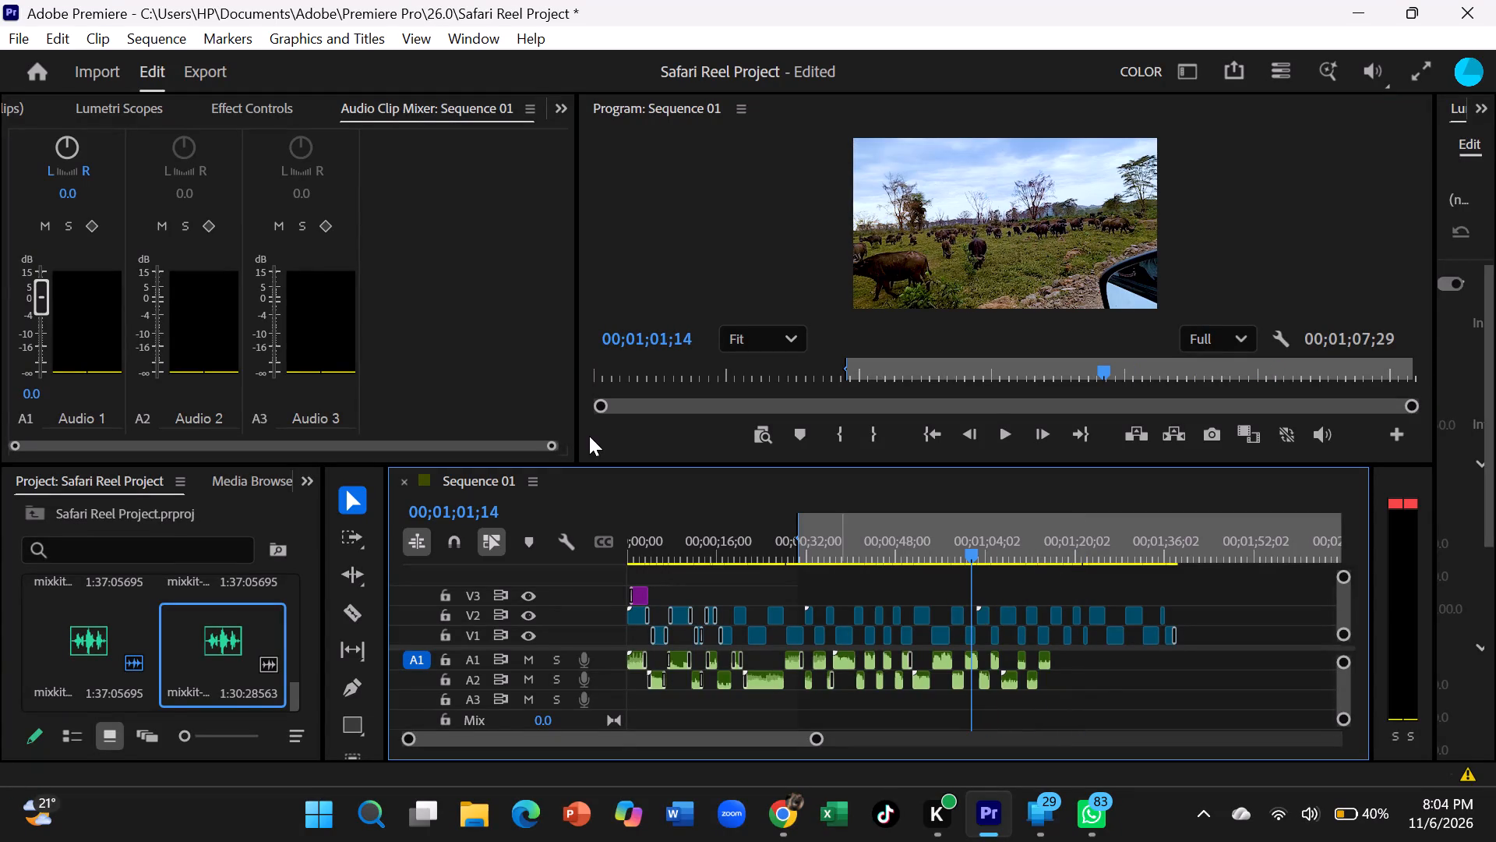
Import mixkit-cant-get-you-off-my-mind-1210 from the Downloads folder into the project.
key(ctrl+i)
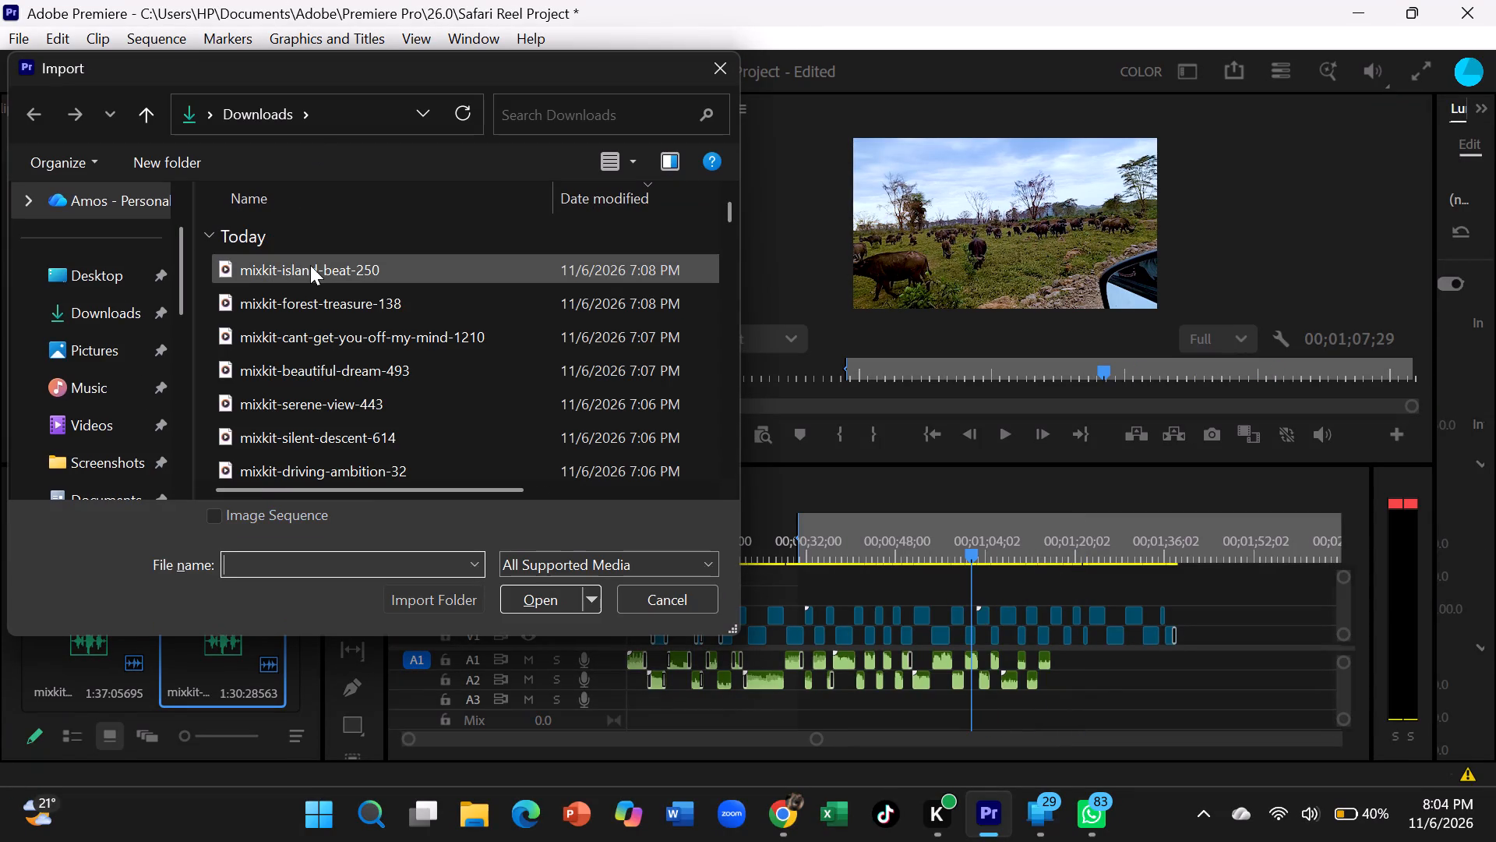
click(411, 330)
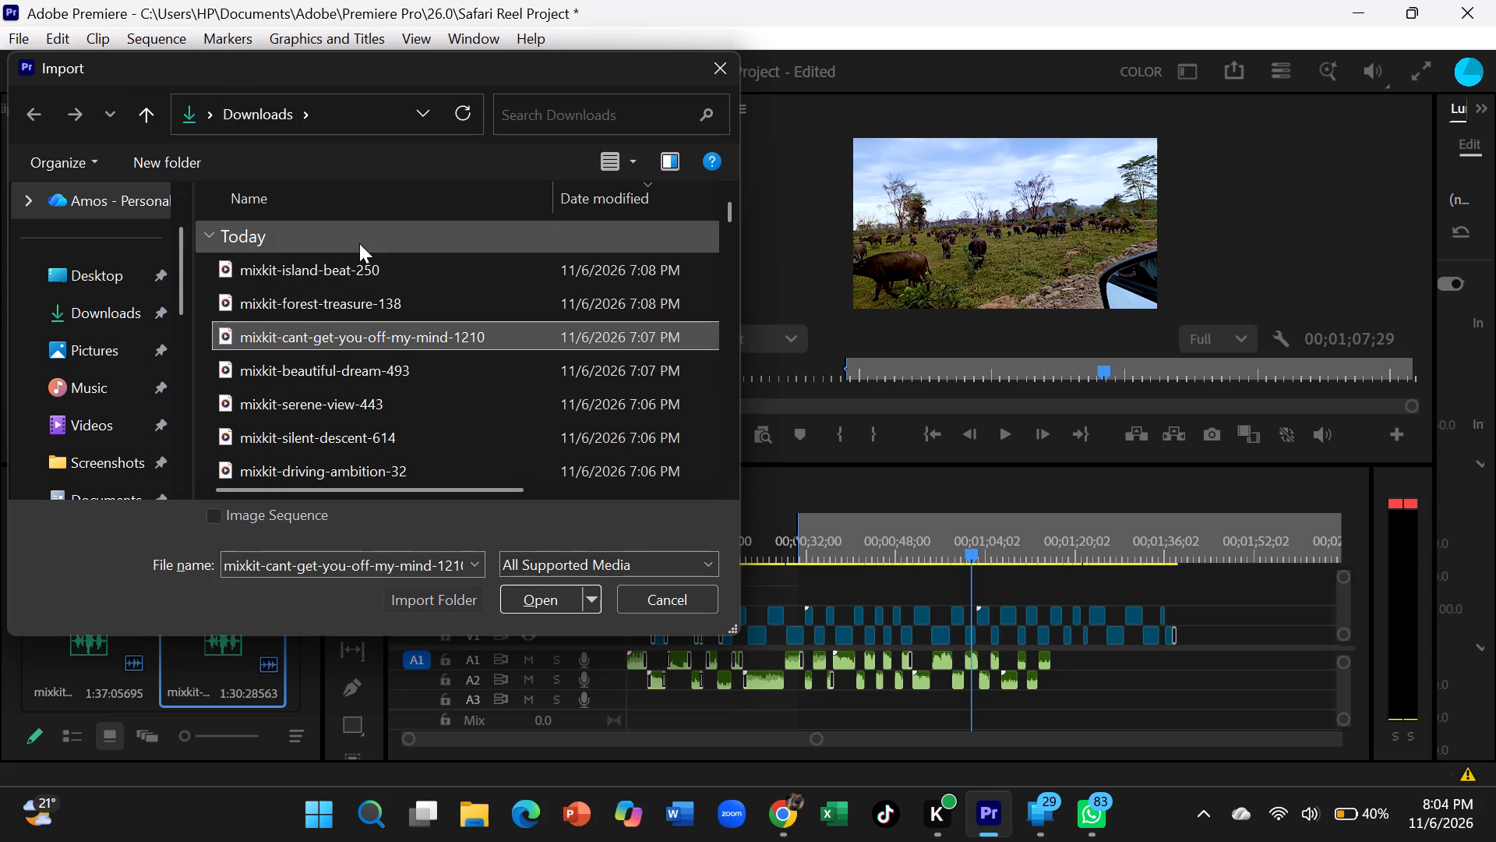
click(522, 596)
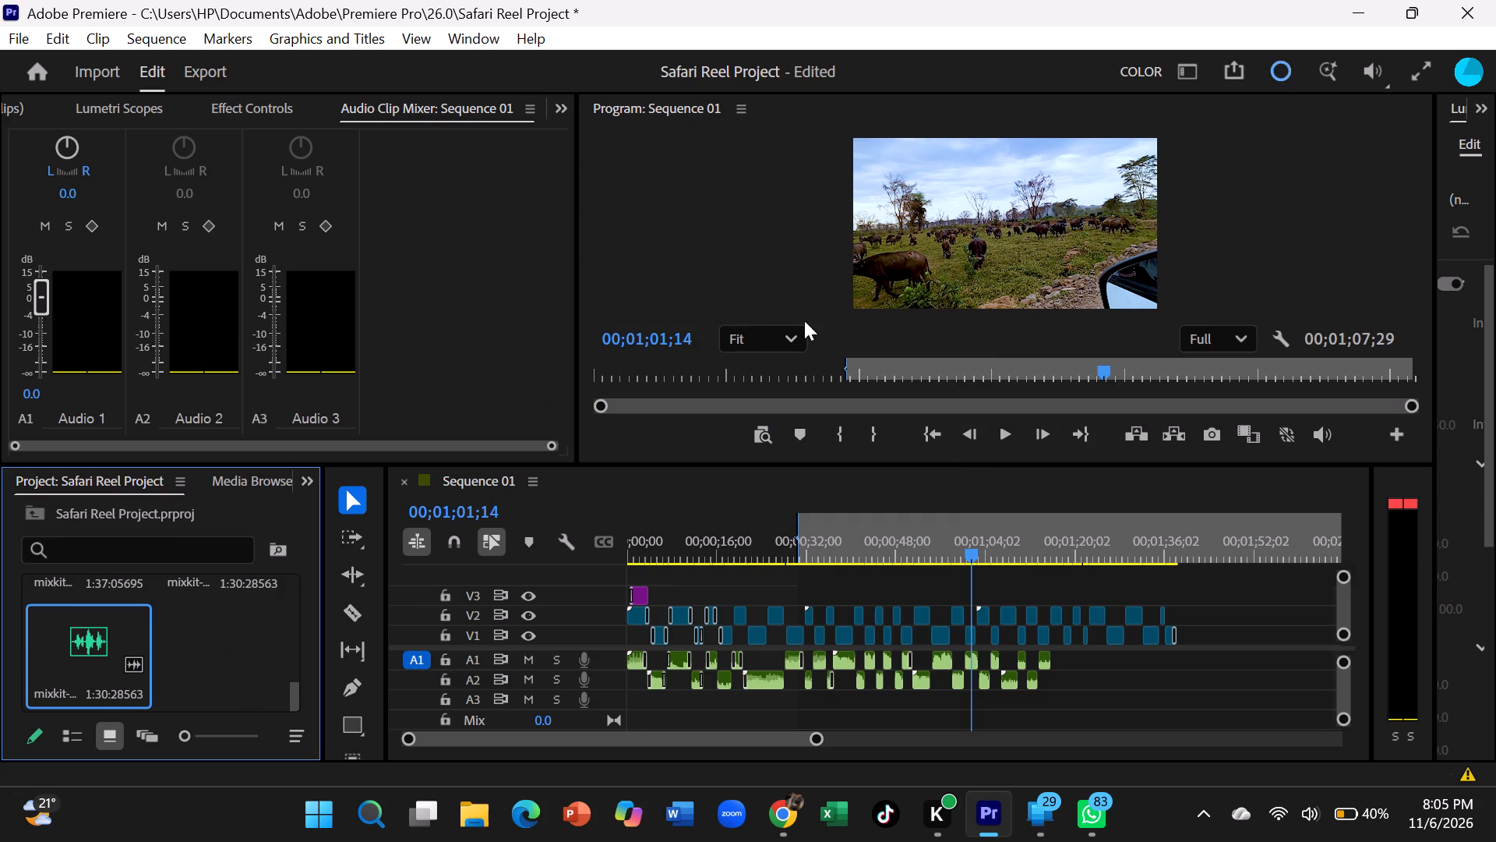
Place the 1:37:05695 music track from the project on A1 directly after the last short music segment, at about 00;01;15;00.
scroll(72, 615, up, 1)
drag(72, 615, 894, 797)
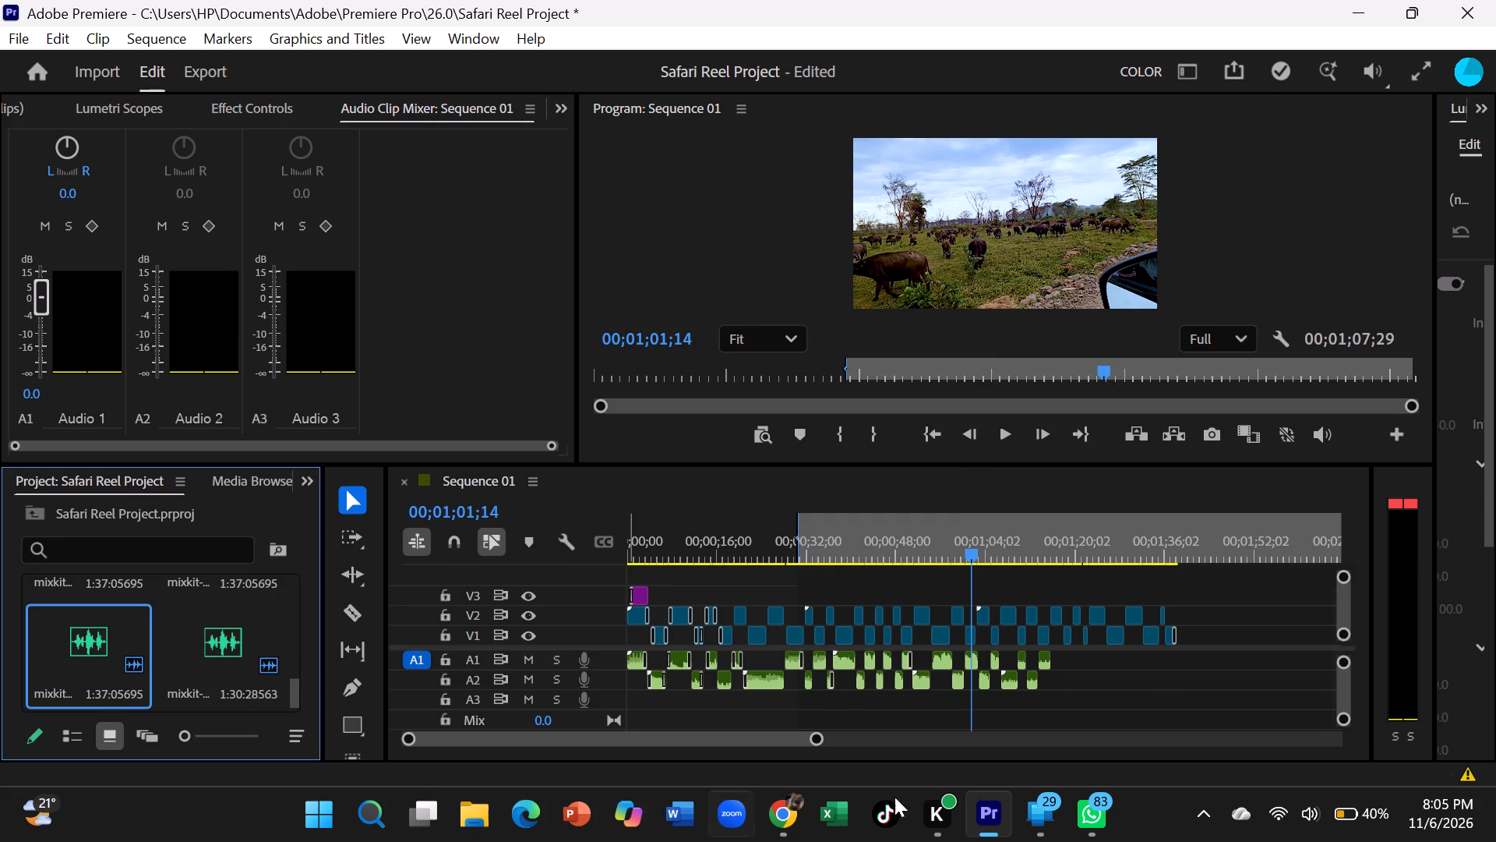
drag(894, 797, 1056, 664)
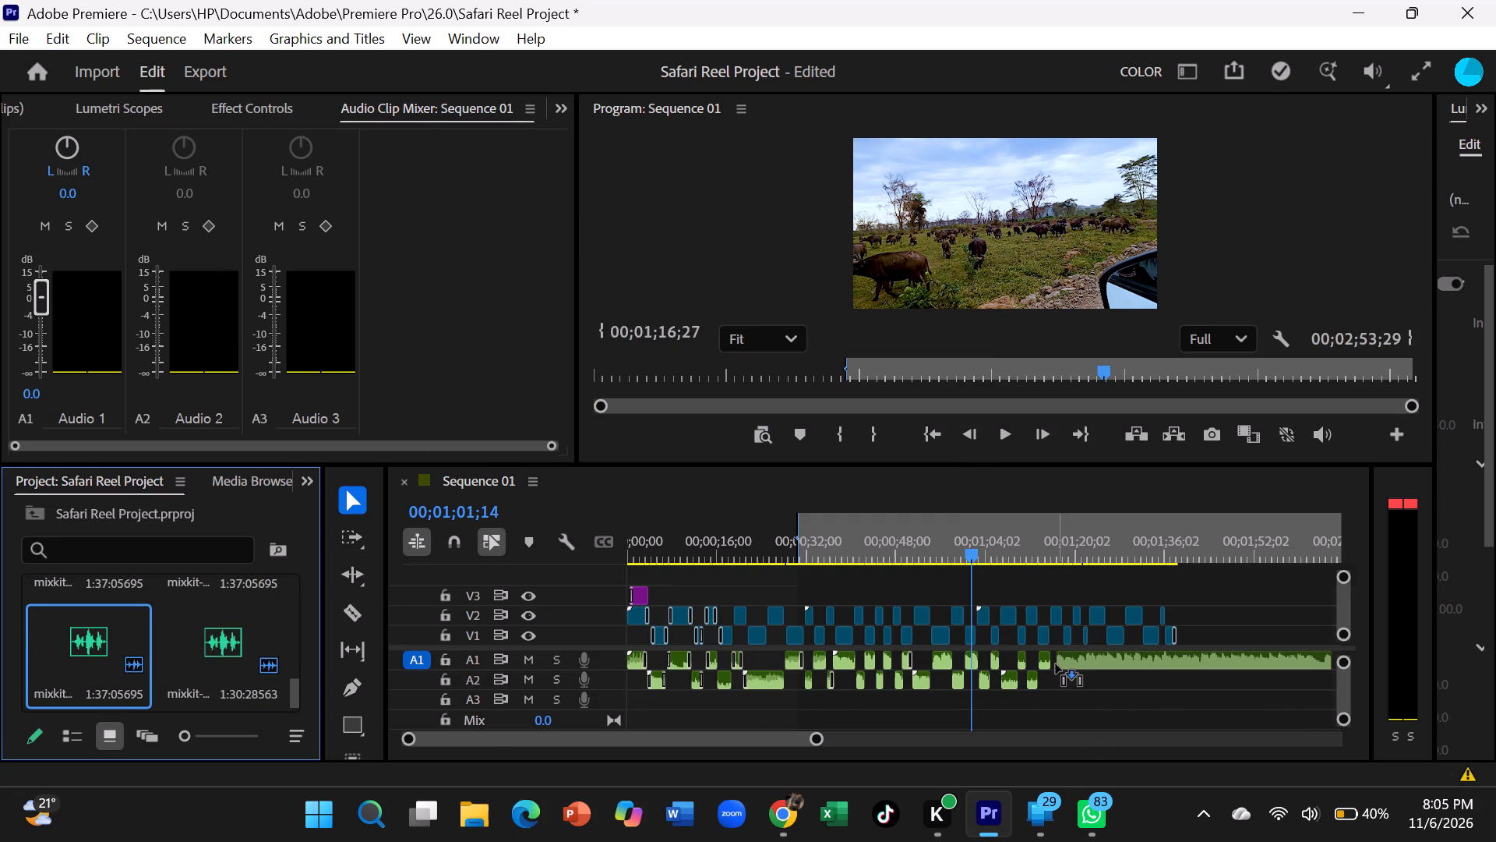
drag(1056, 664, 1043, 666)
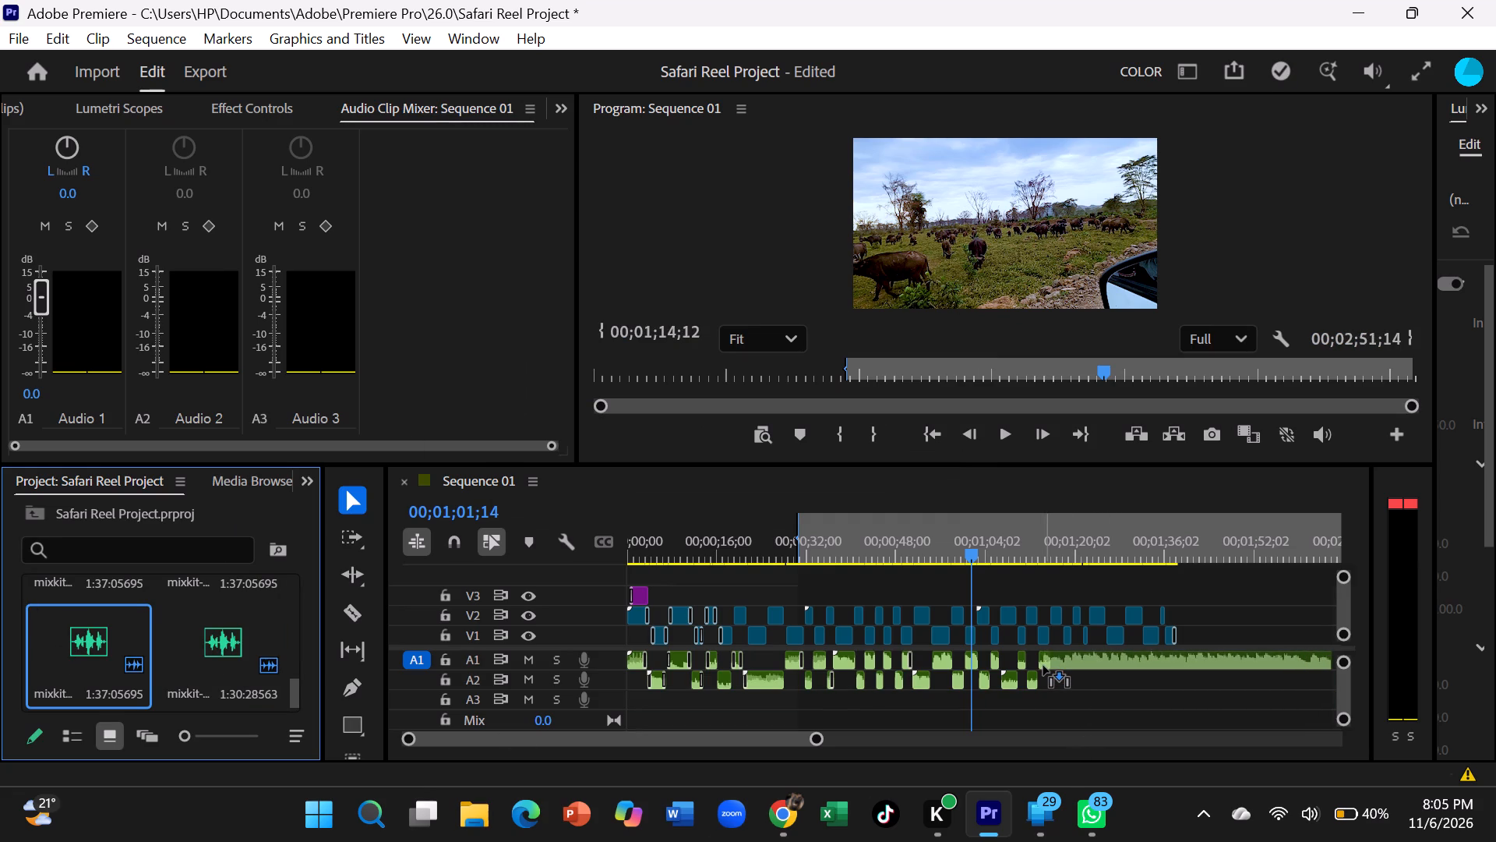
drag(1043, 666, 1053, 669)
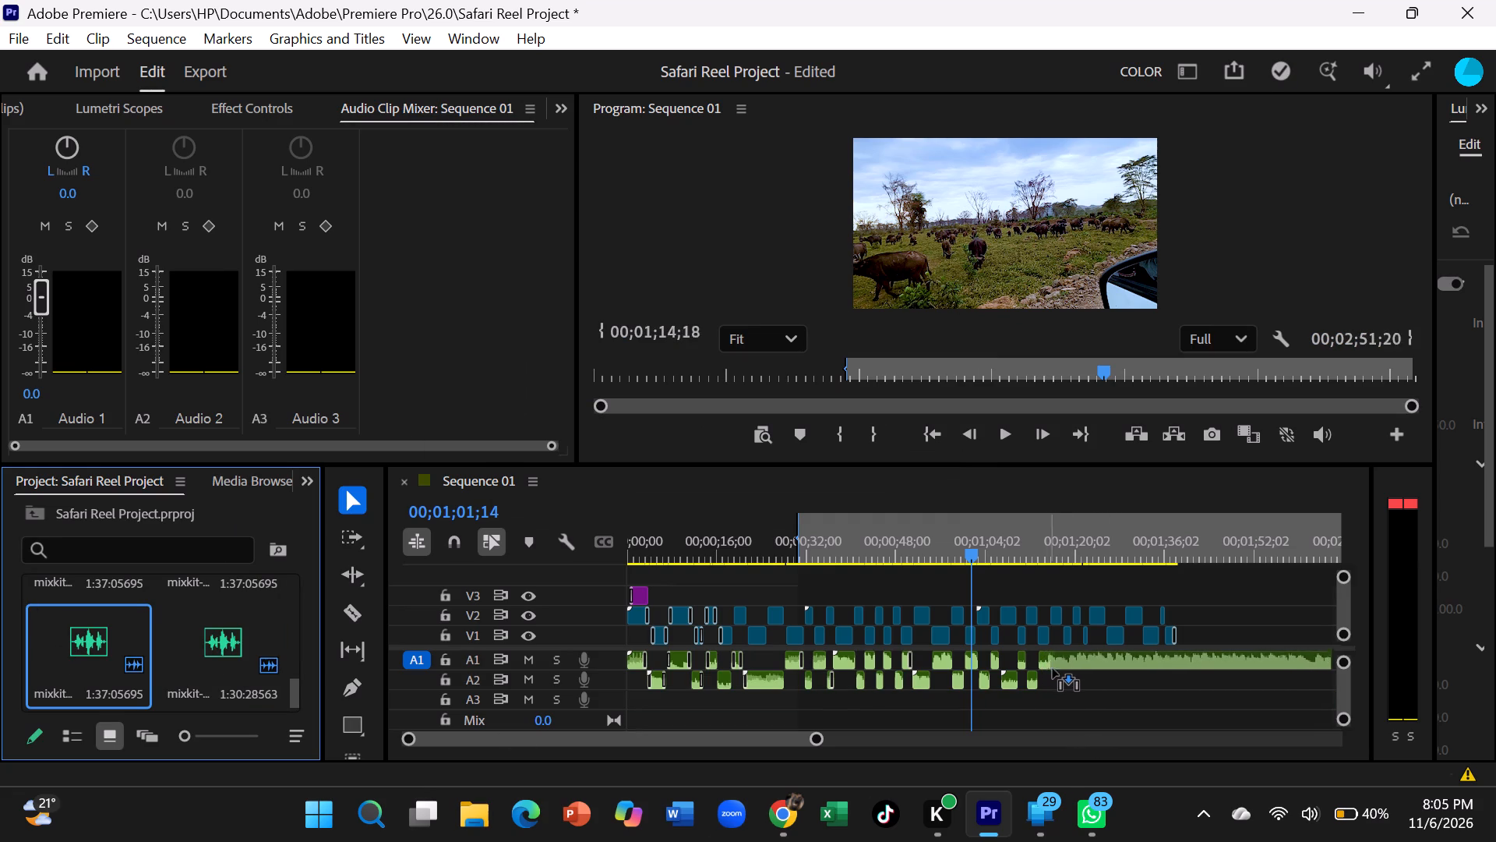
drag(1053, 669, 1053, 667)
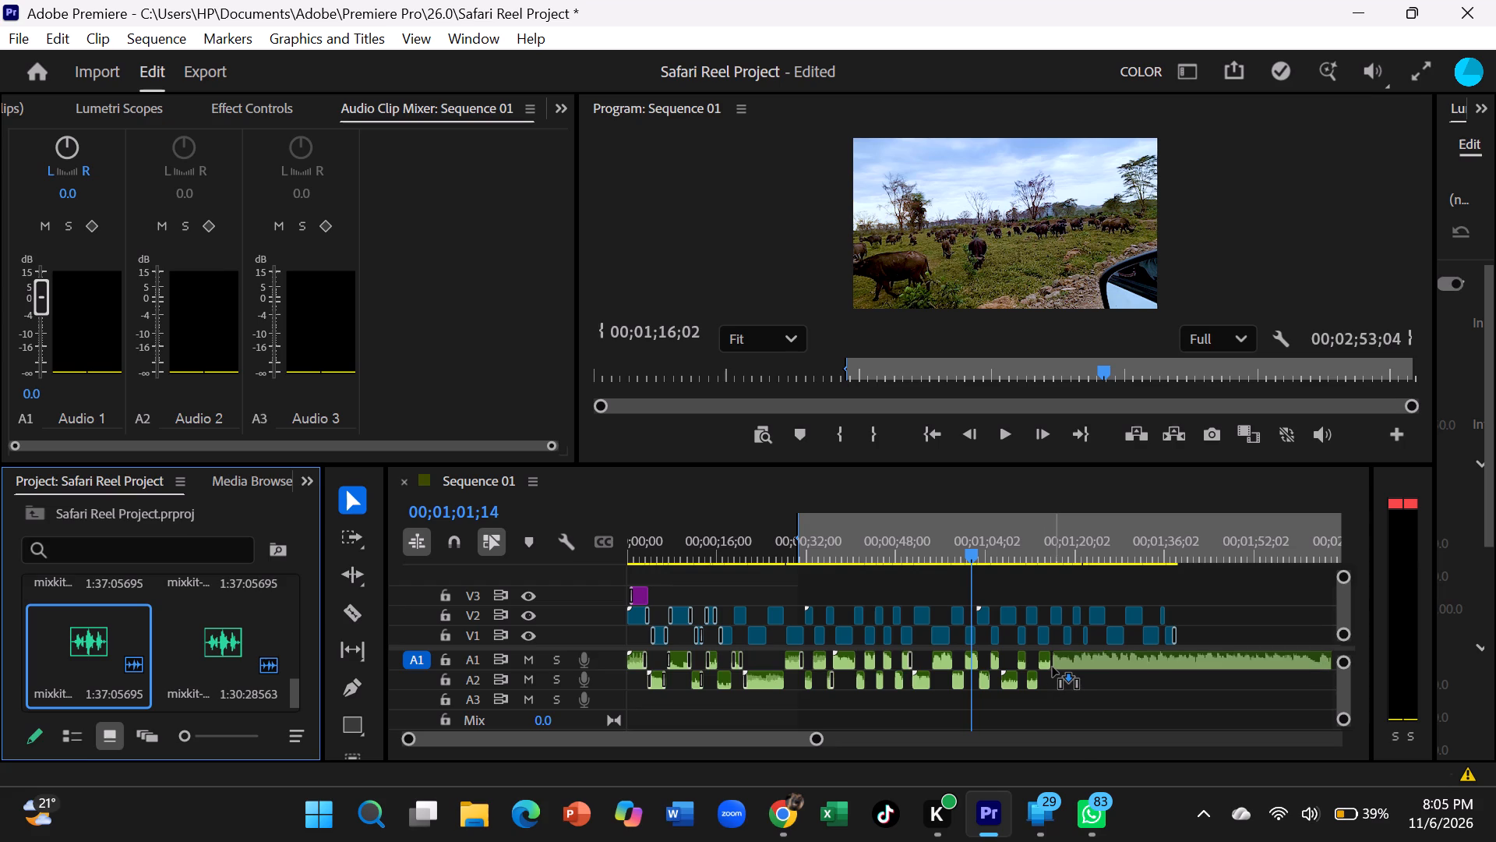
drag(1053, 667, 1047, 670)
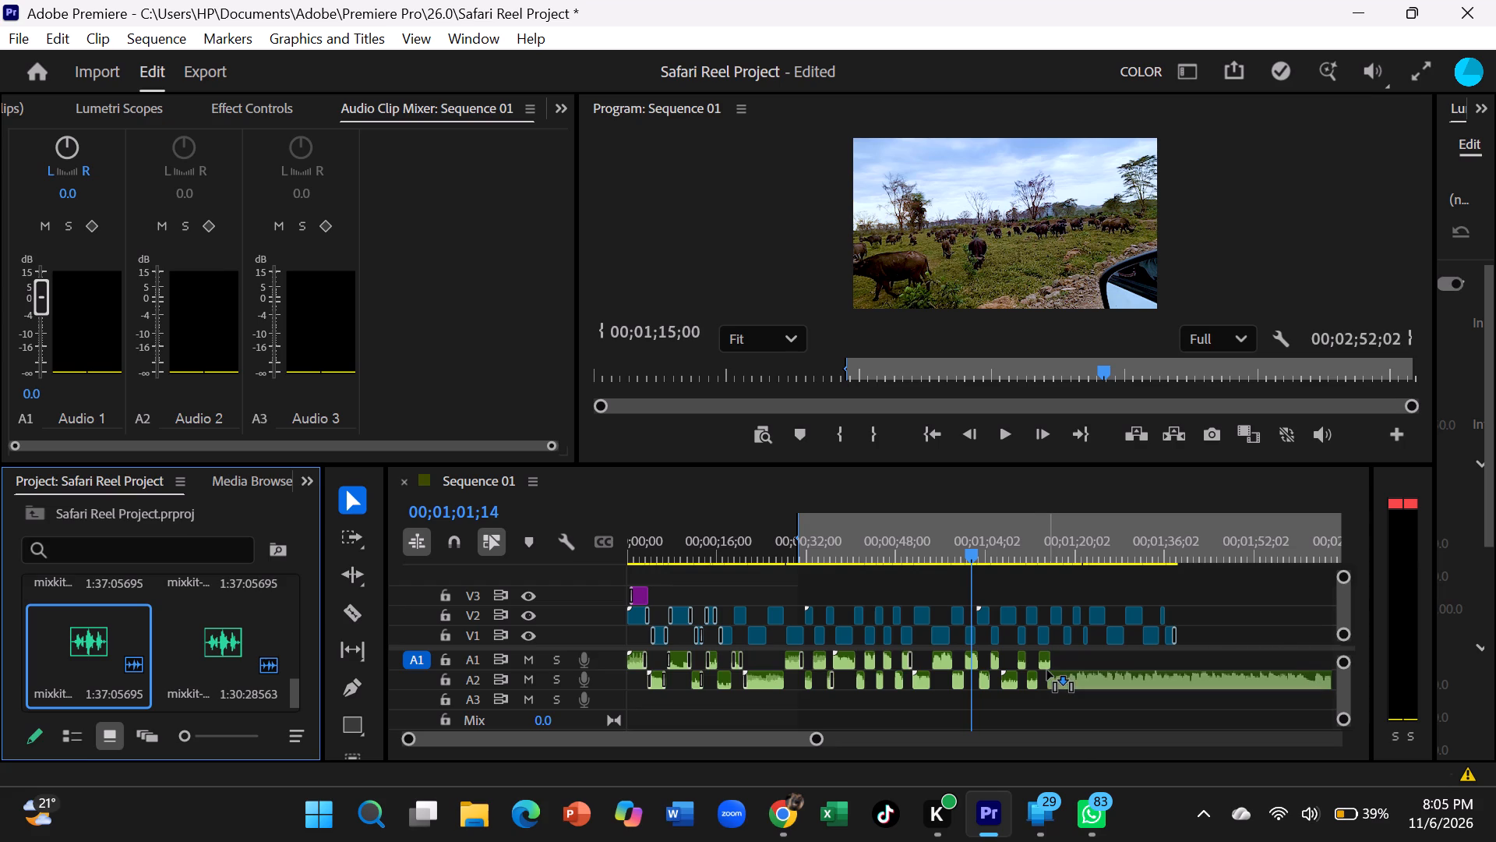
drag(1047, 670, 1047, 667)
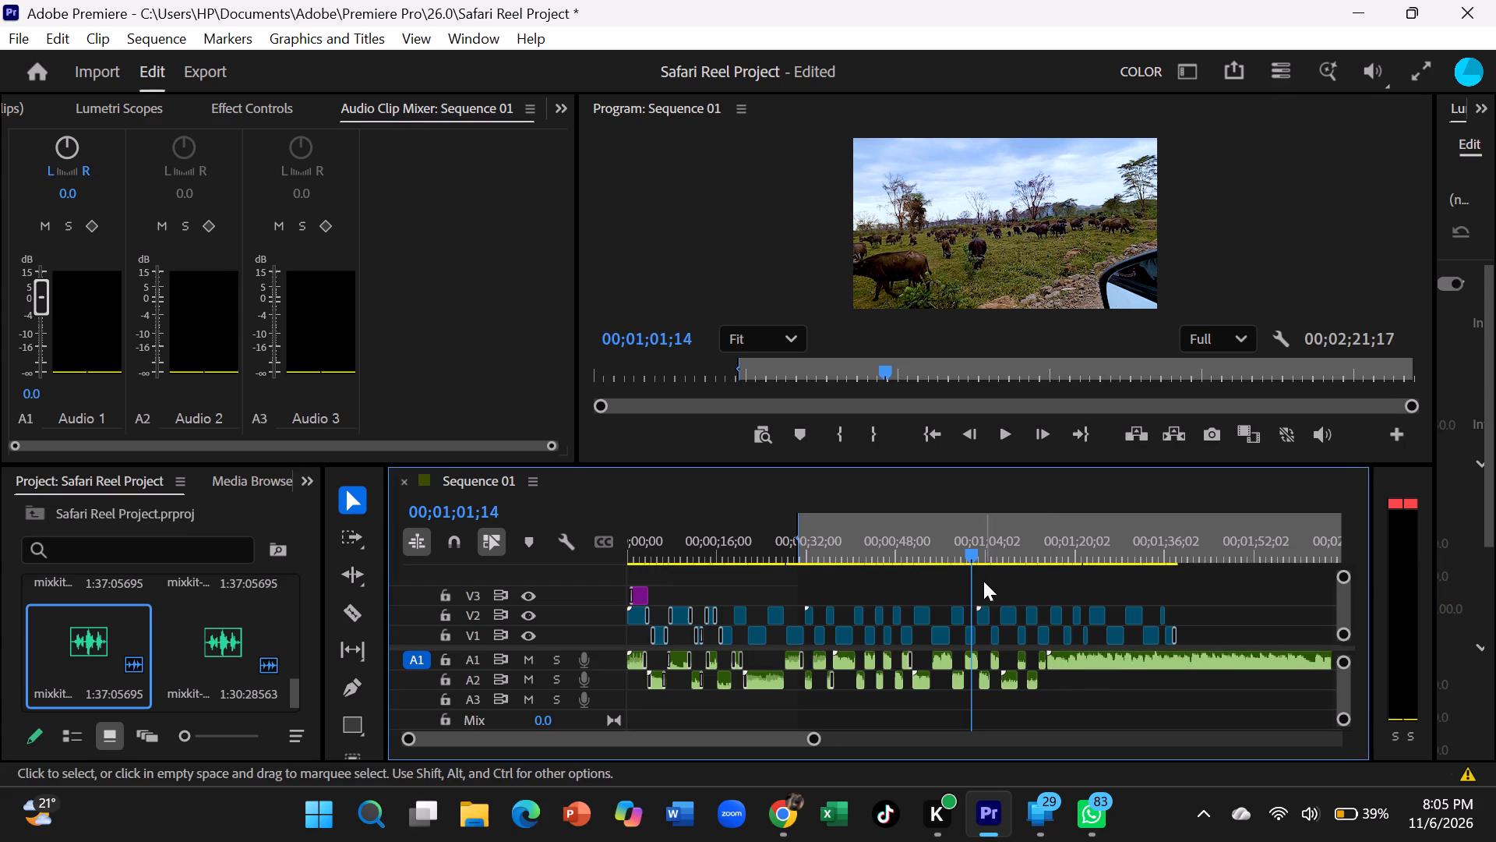
Play the sequence on to 00;01;26;02, split the A1 music there and move the part after the cut down to A2.
click(996, 448)
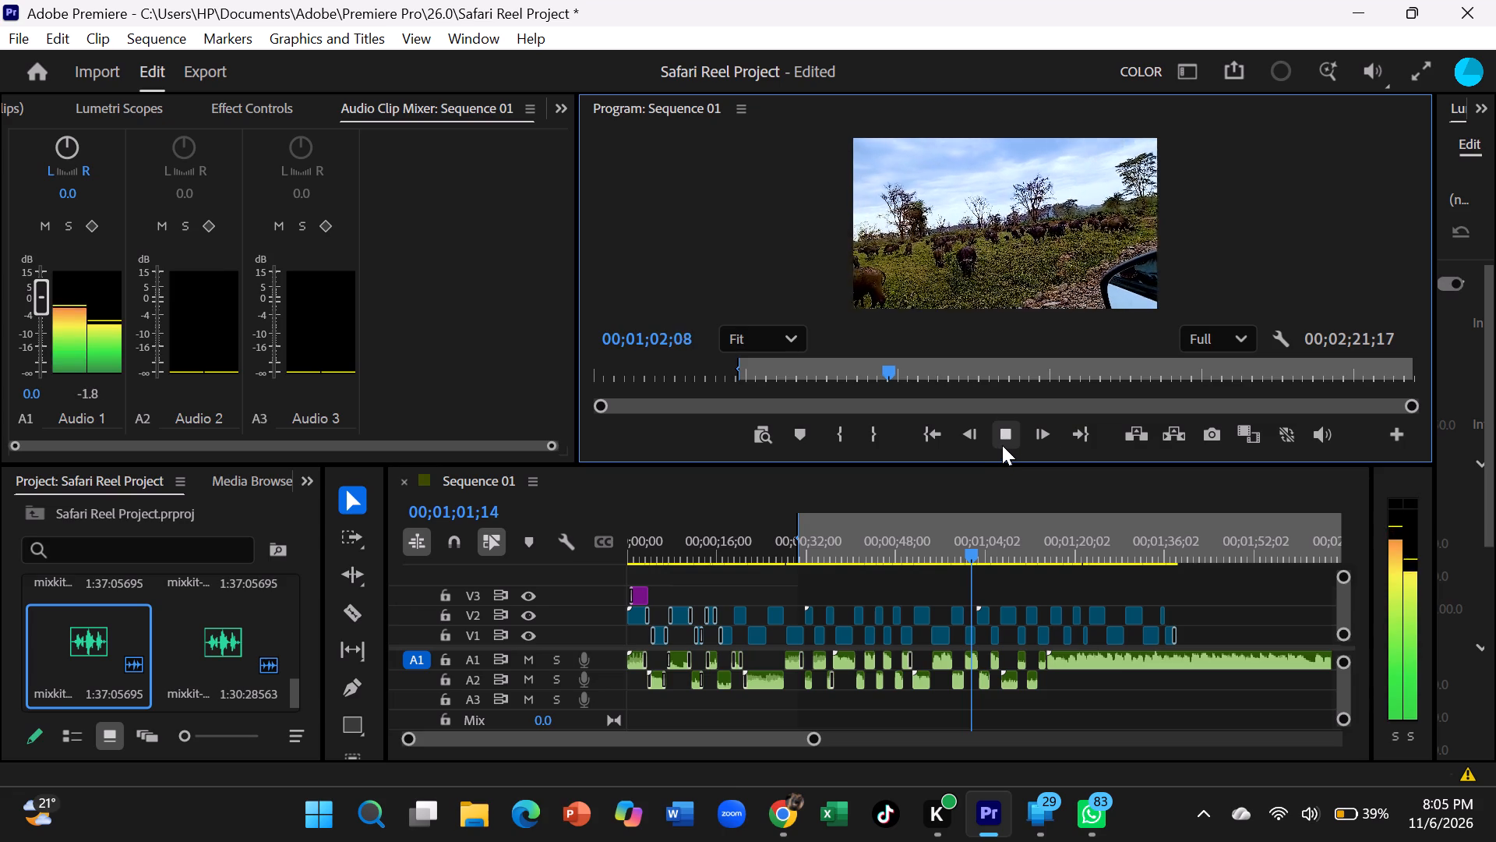
click(1002, 445)
click(1004, 445)
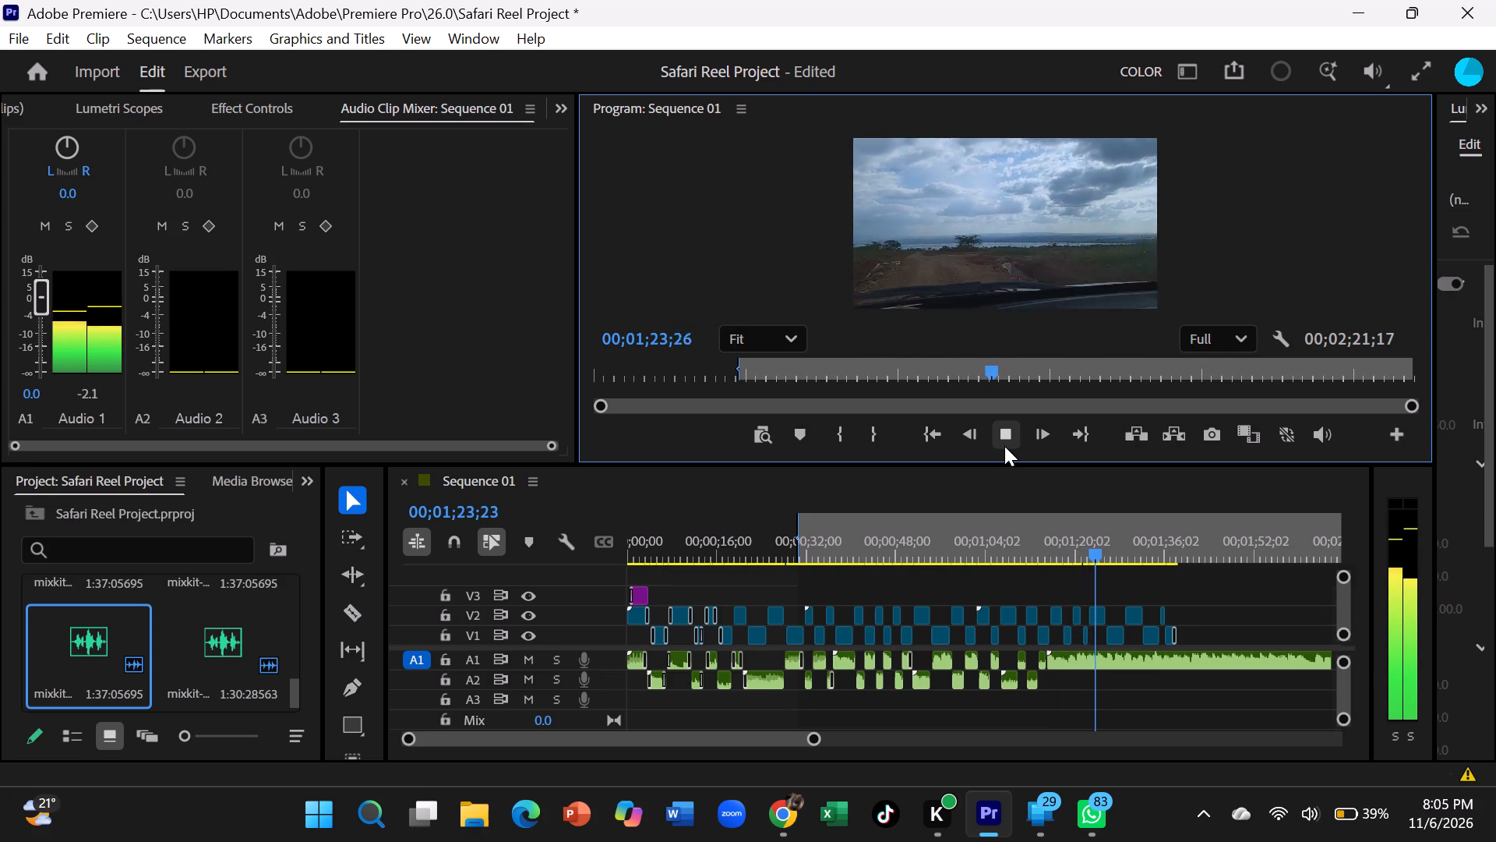
click(1011, 446)
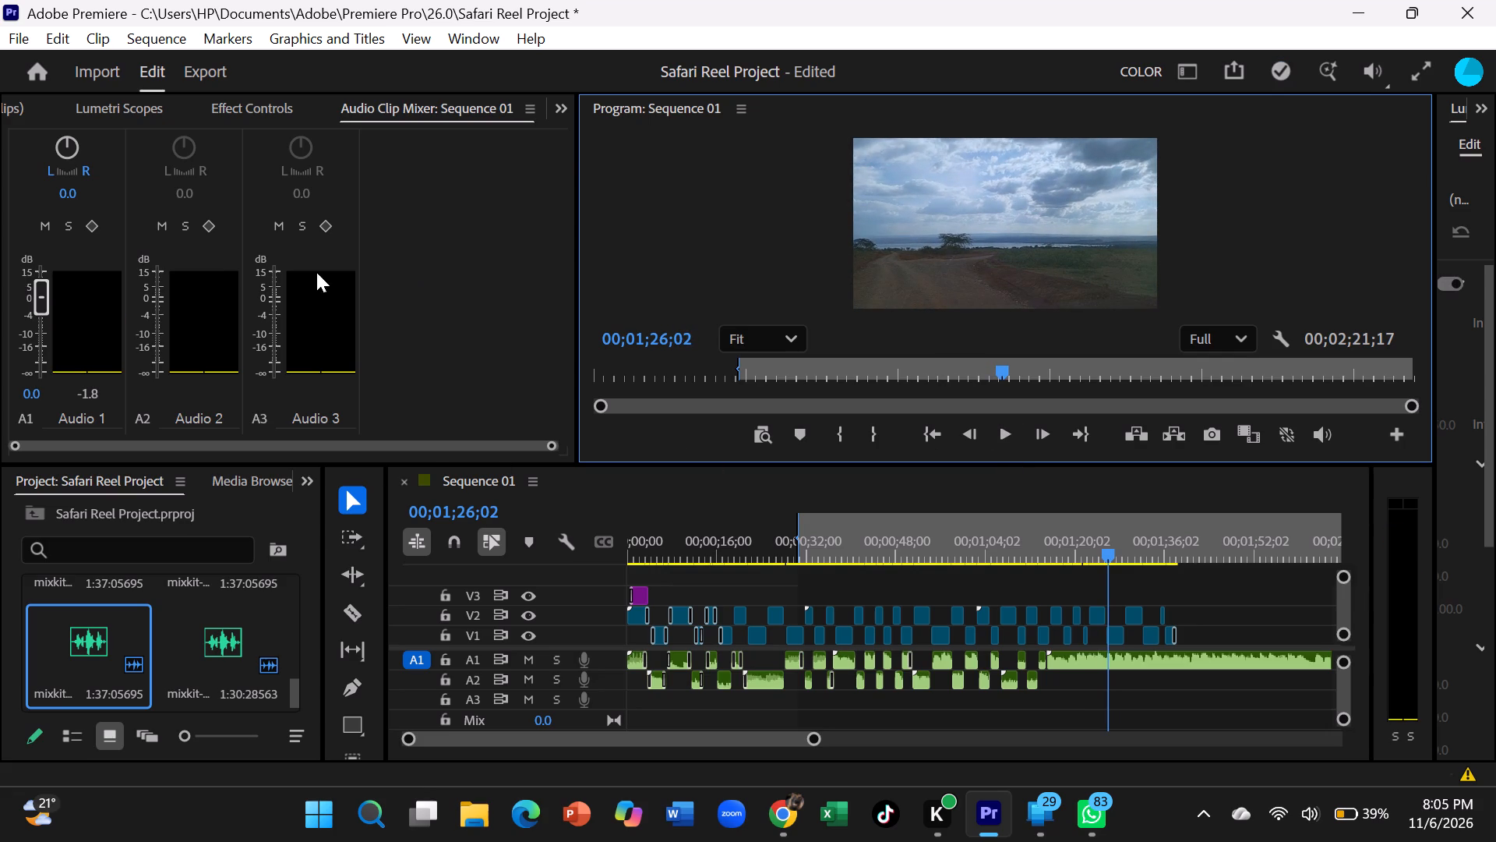
click(348, 614)
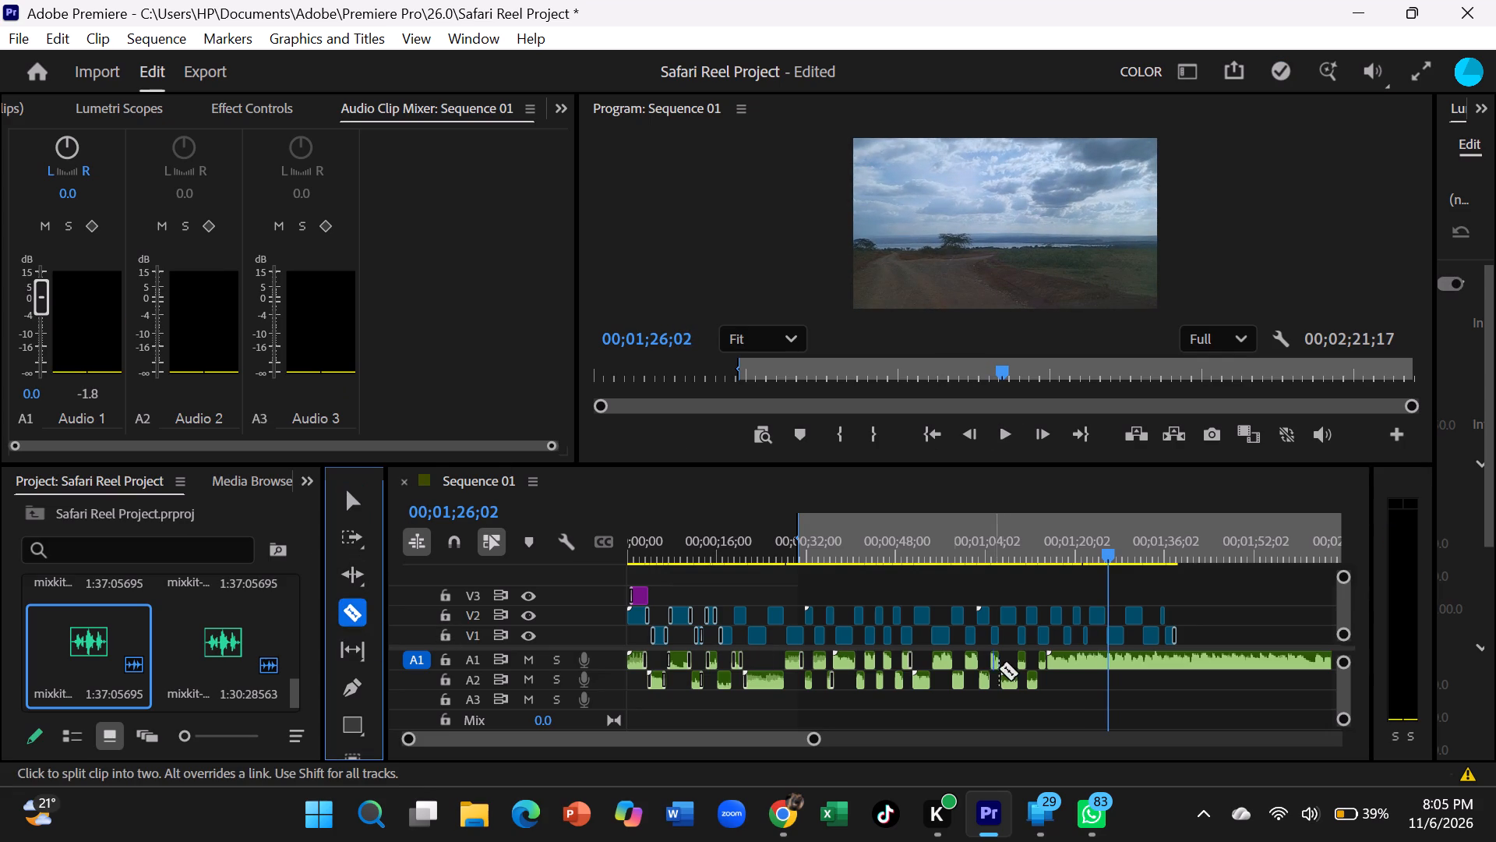
click(1110, 653)
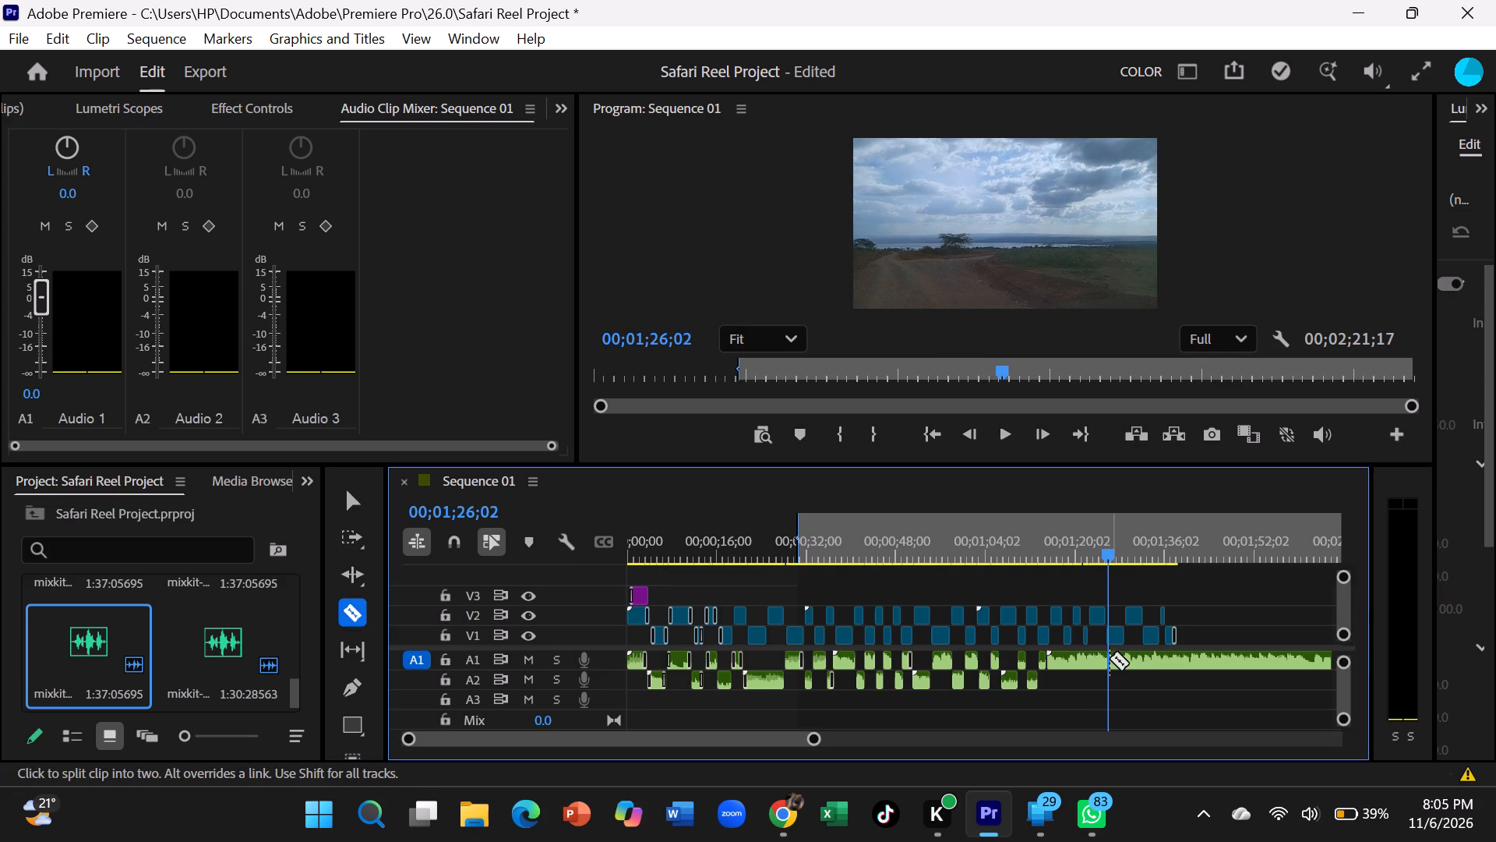
click(360, 494)
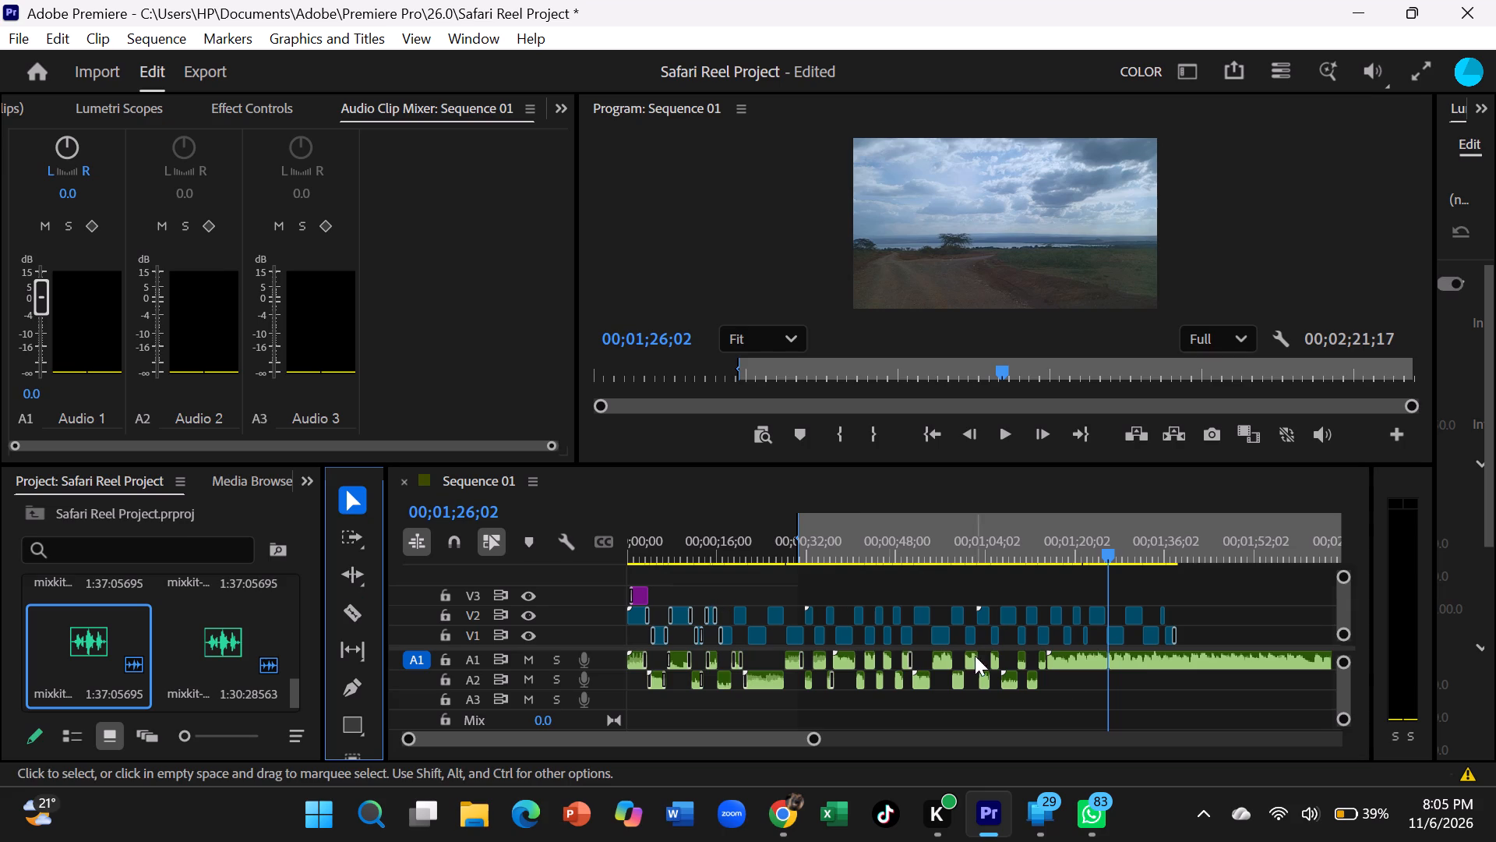
drag(1141, 660, 1141, 685)
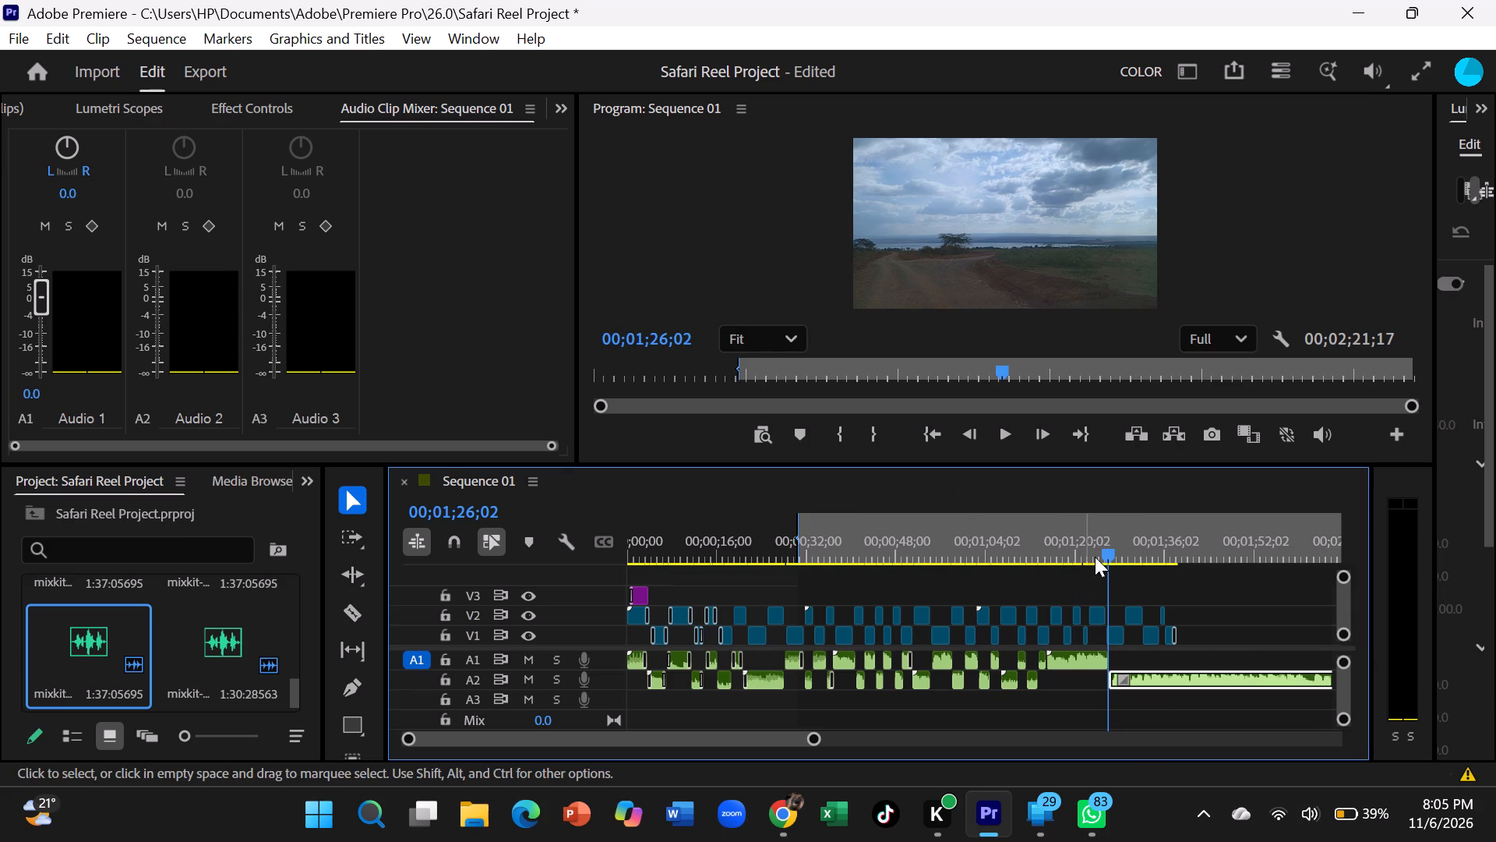
Play the sequence from 00;00;00;00 to review the edit with the extended music.
drag(1112, 550, 629, 601)
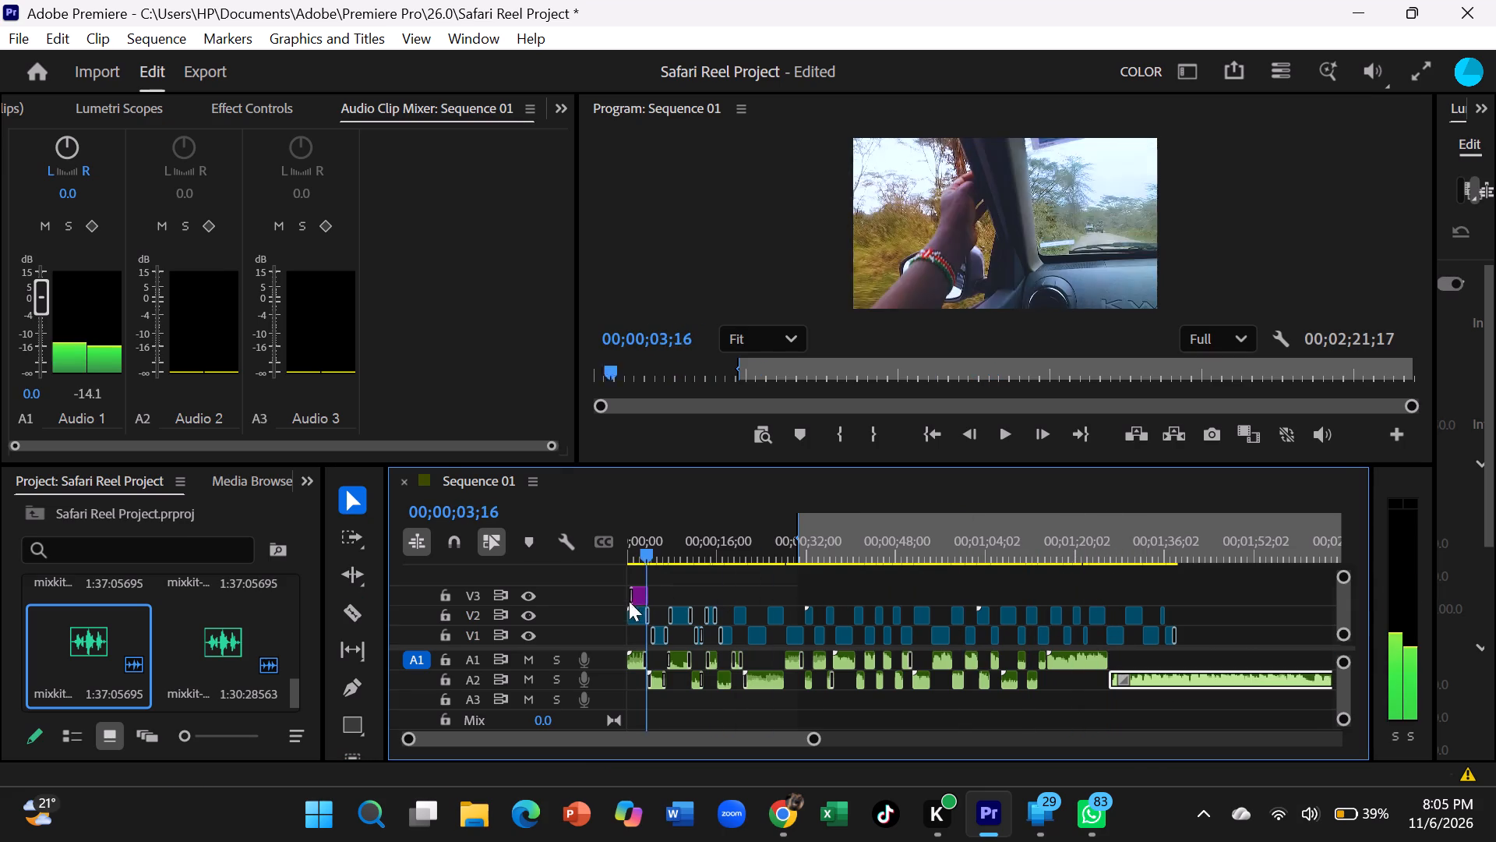
drag(629, 601, 609, 608)
click(1011, 437)
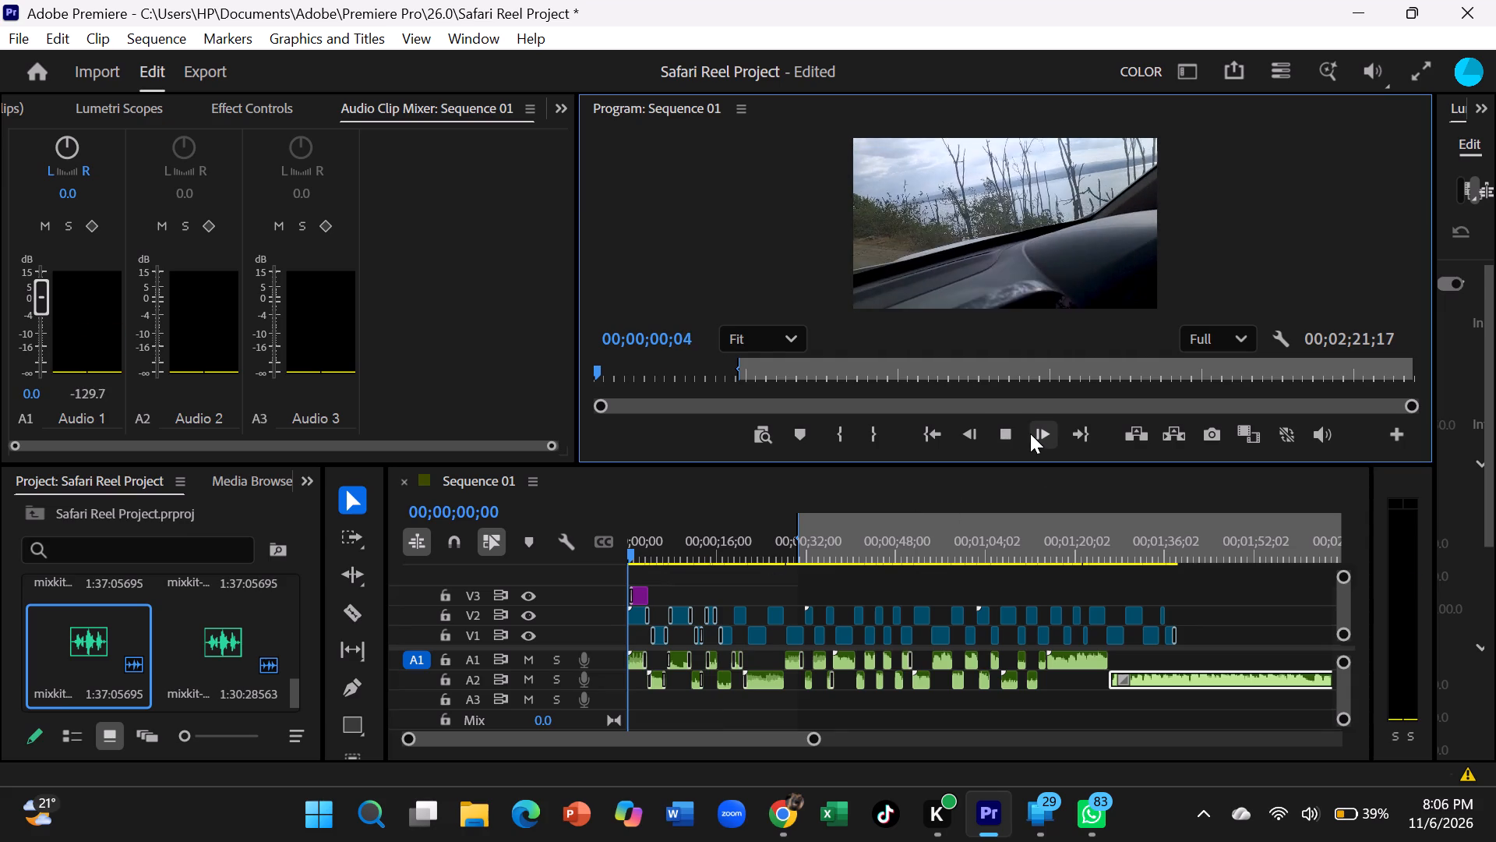
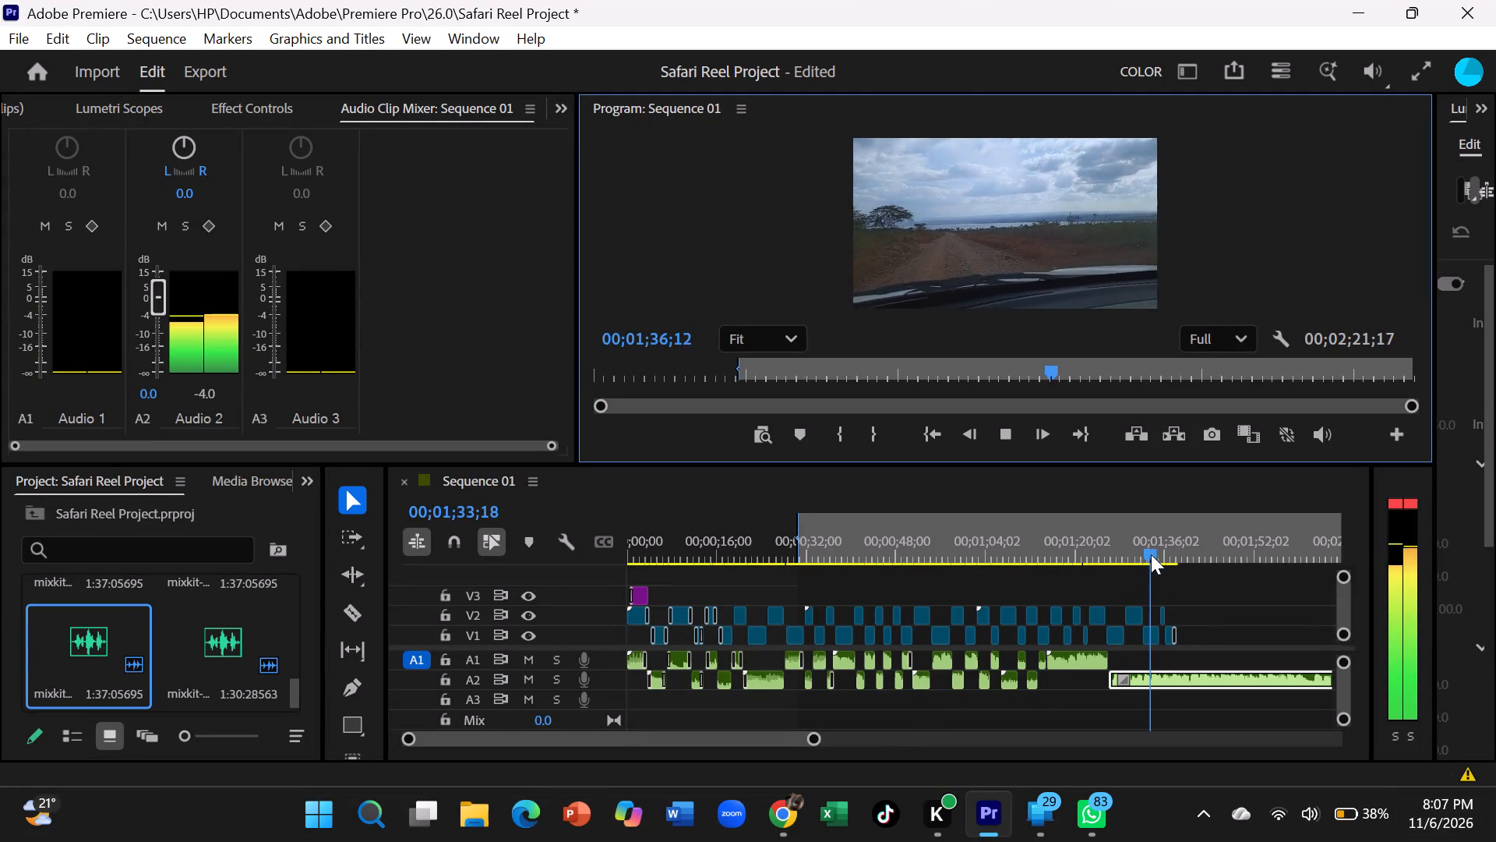
Split the A1 music at five points along the video clip edges, between about 00;01;15;20 and 00;01;22;20, using the Razor tool.
drag(1147, 550, 1118, 565)
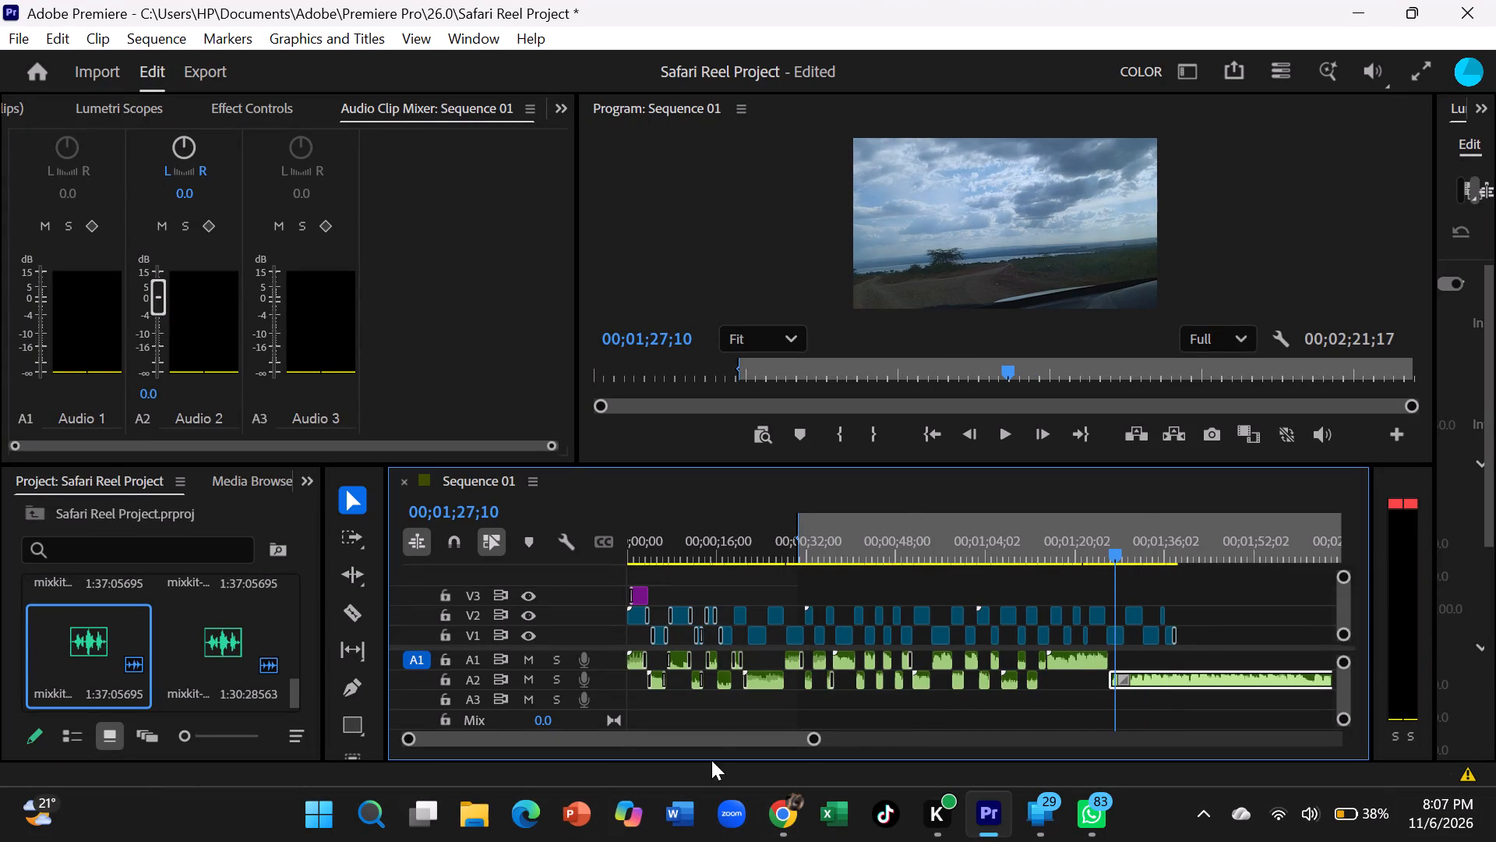
drag(817, 741, 860, 748)
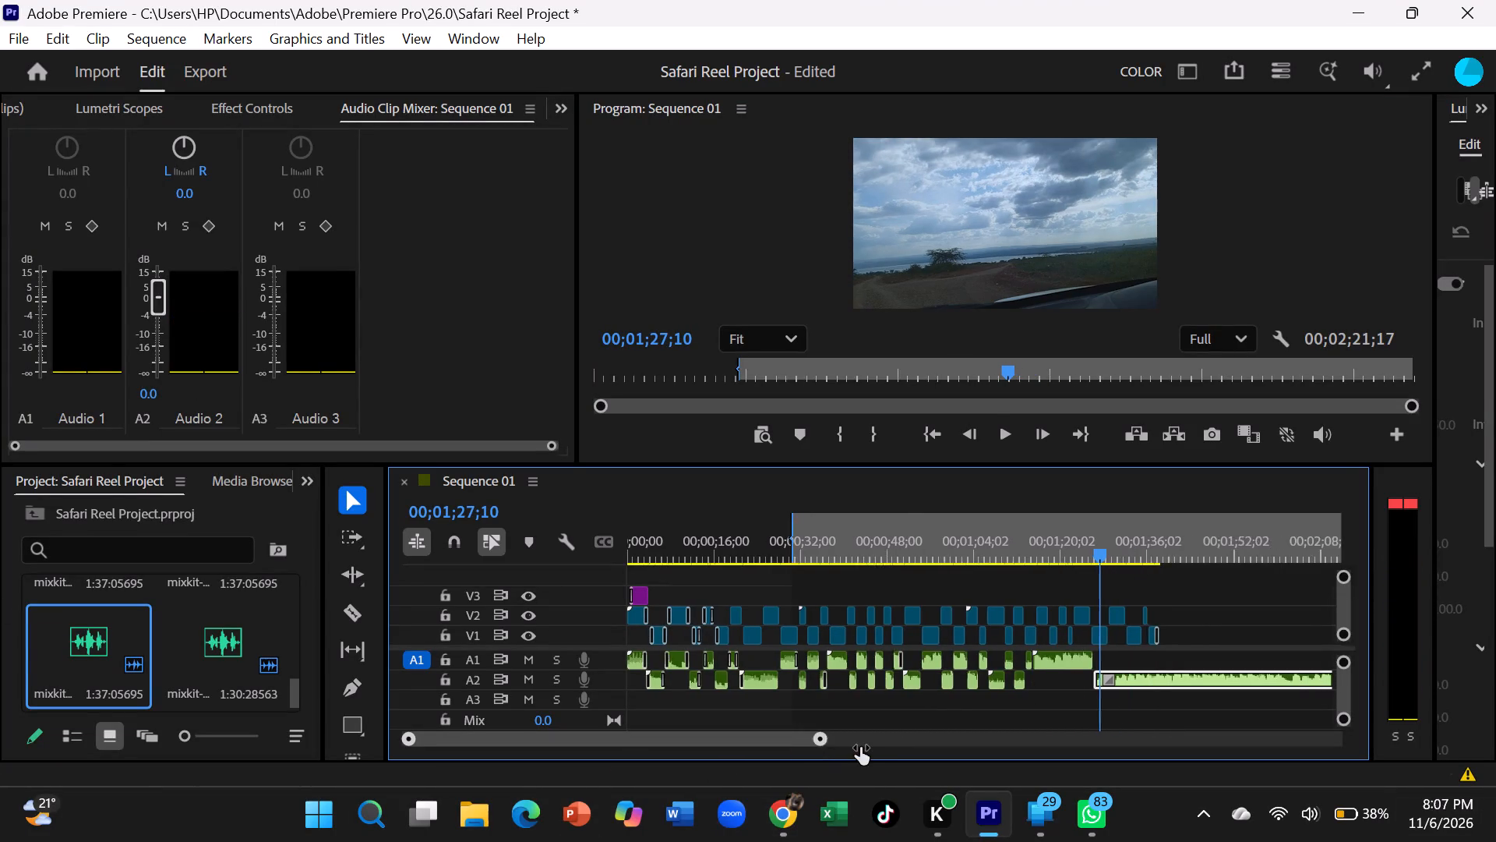
drag(860, 748, 610, 766)
scroll(605, 575, up, 3)
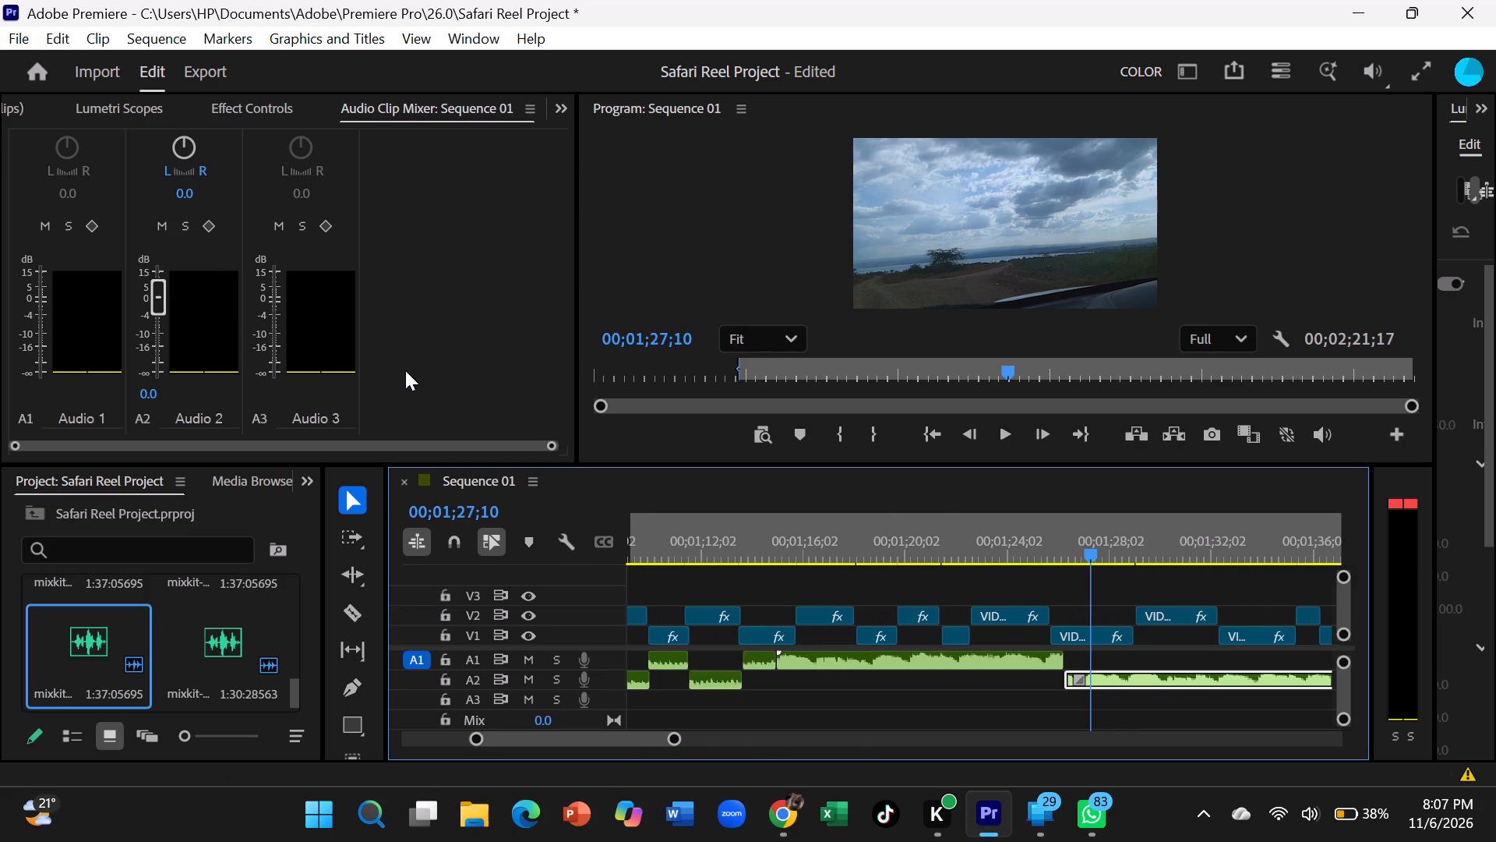
scroll(405, 373, up, 4)
click(361, 616)
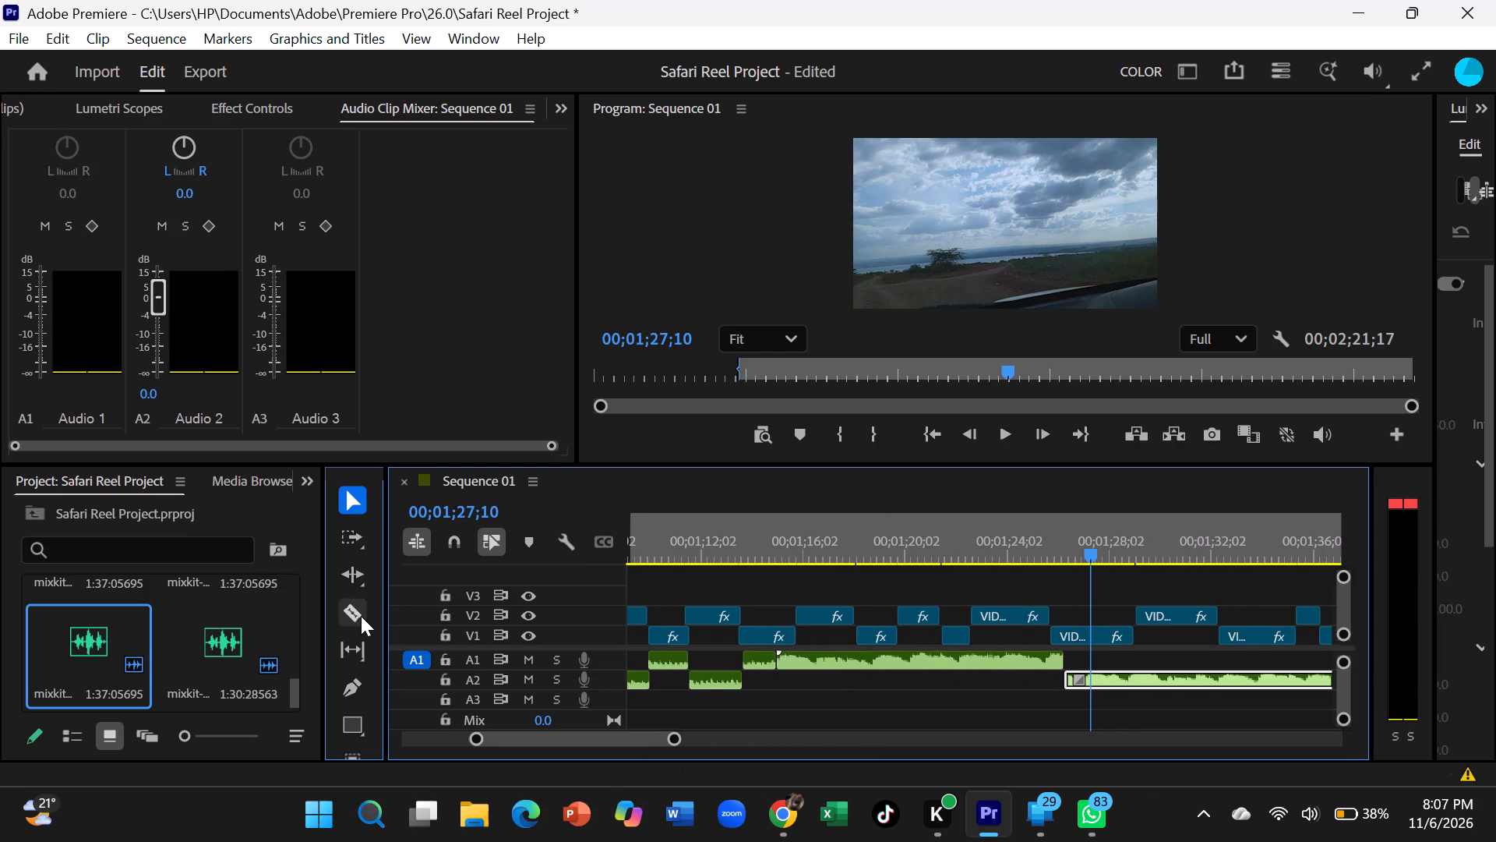
click(794, 654)
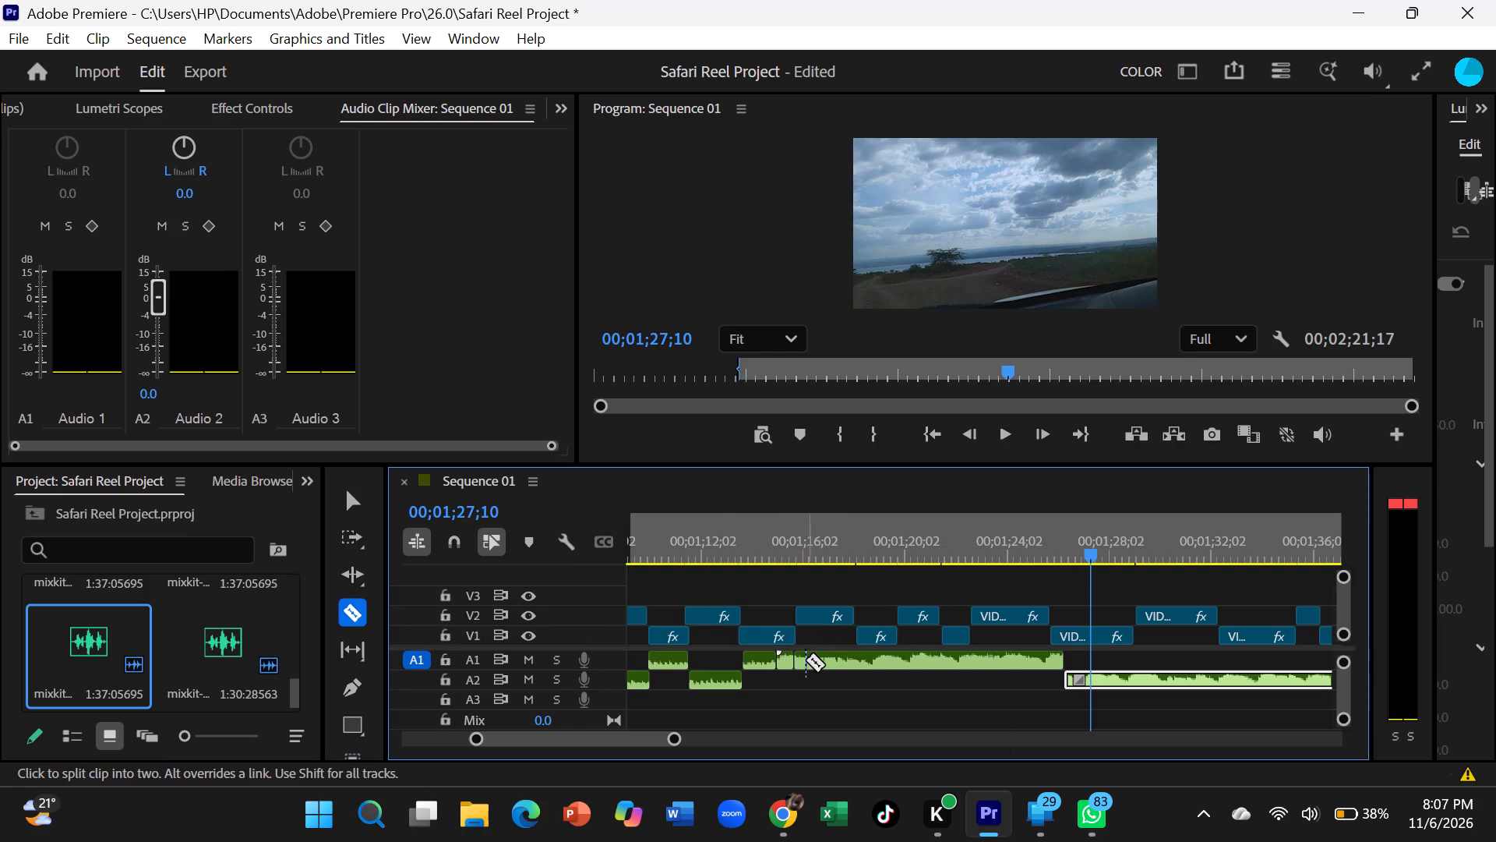
click(856, 656)
click(900, 660)
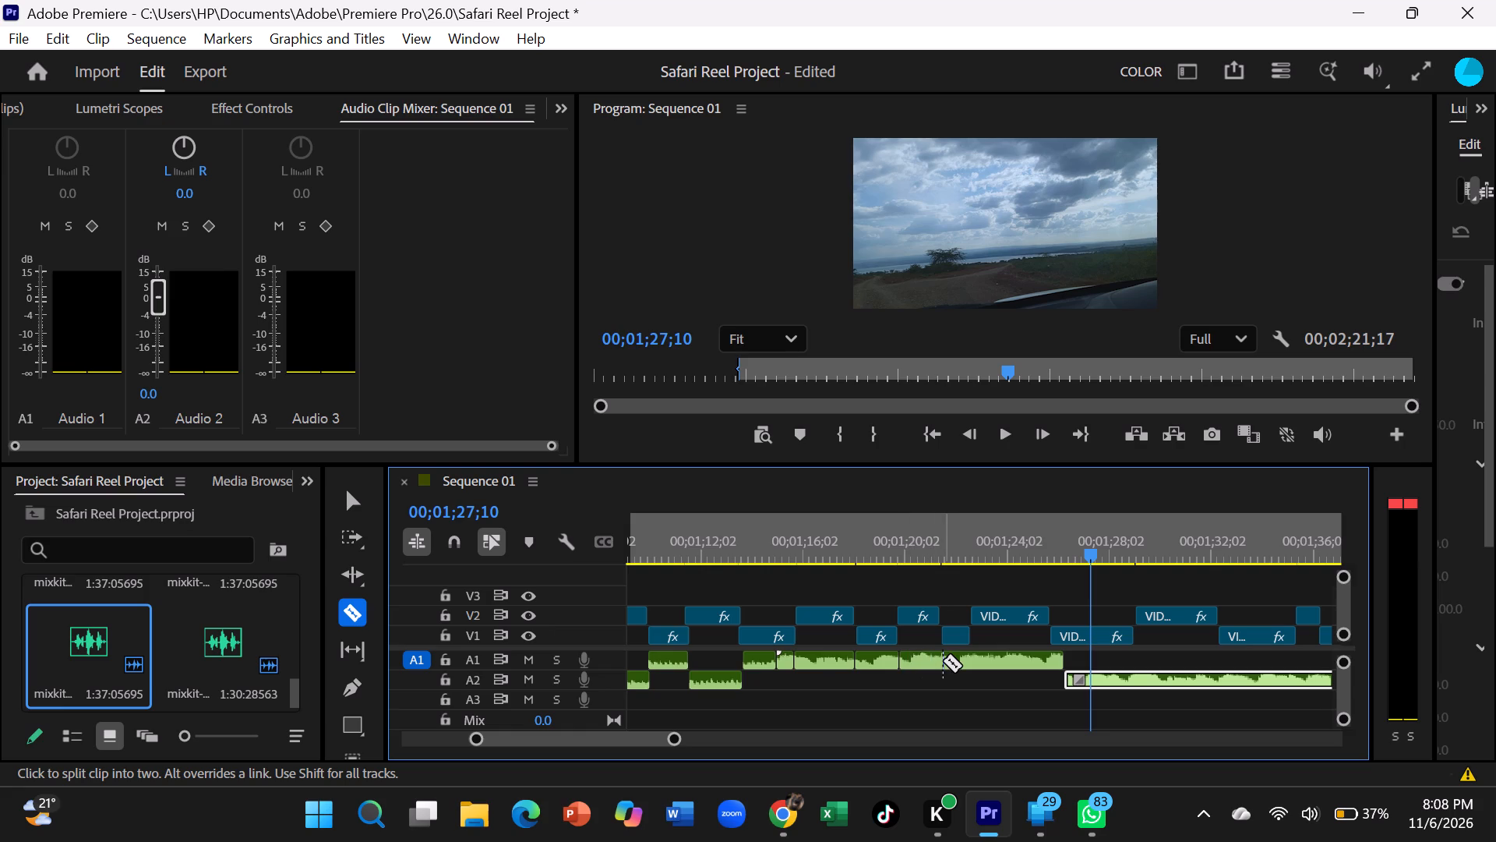
click(944, 660)
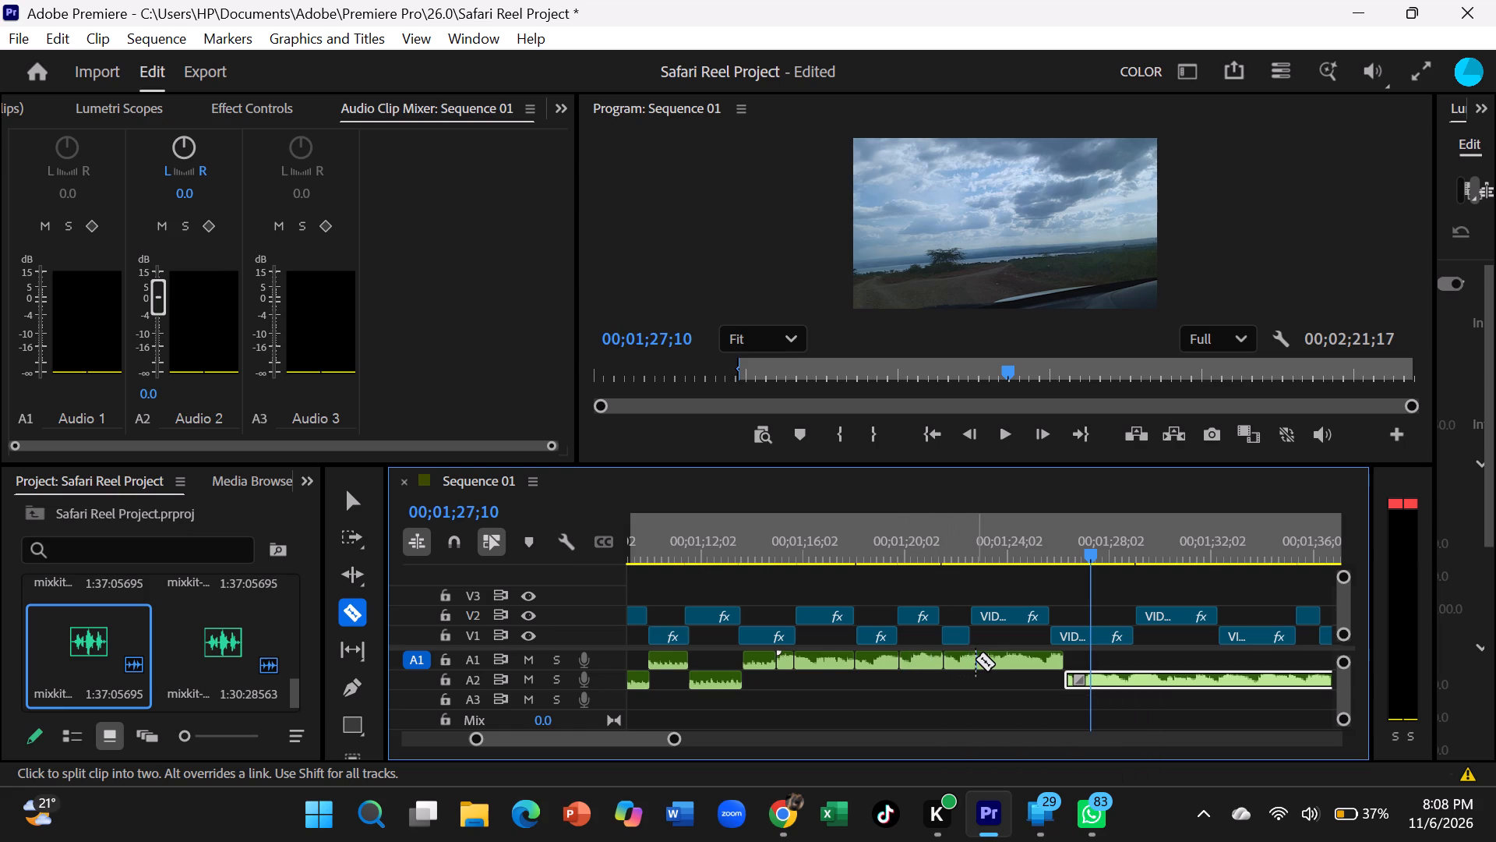
click(973, 659)
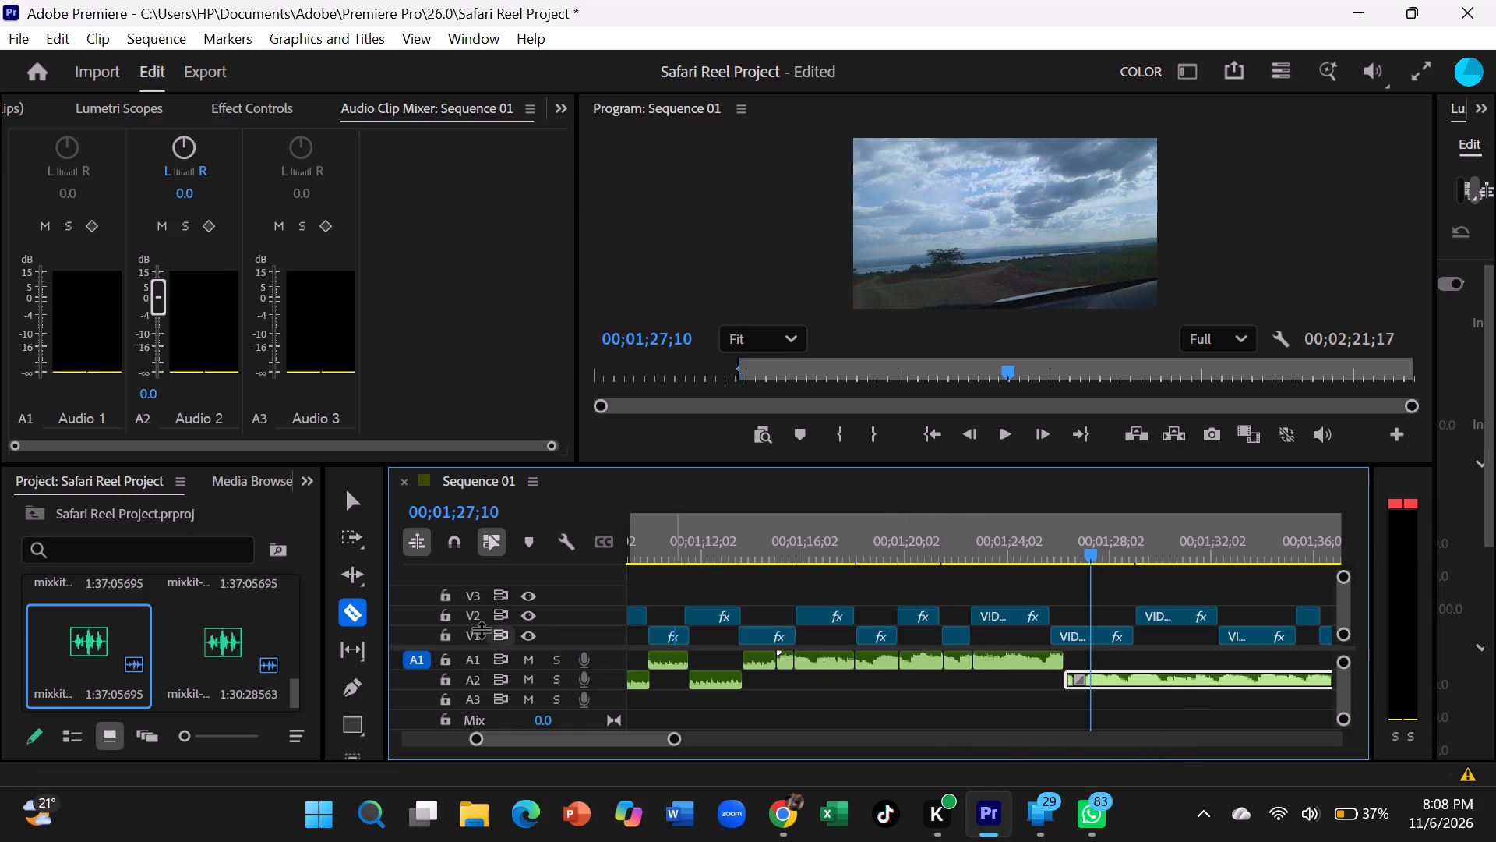
Move every second new A1 music segment down to A2, those starting at about 00;01;15;20, 00;01;19;25 and 00;01;22;20.
click(358, 503)
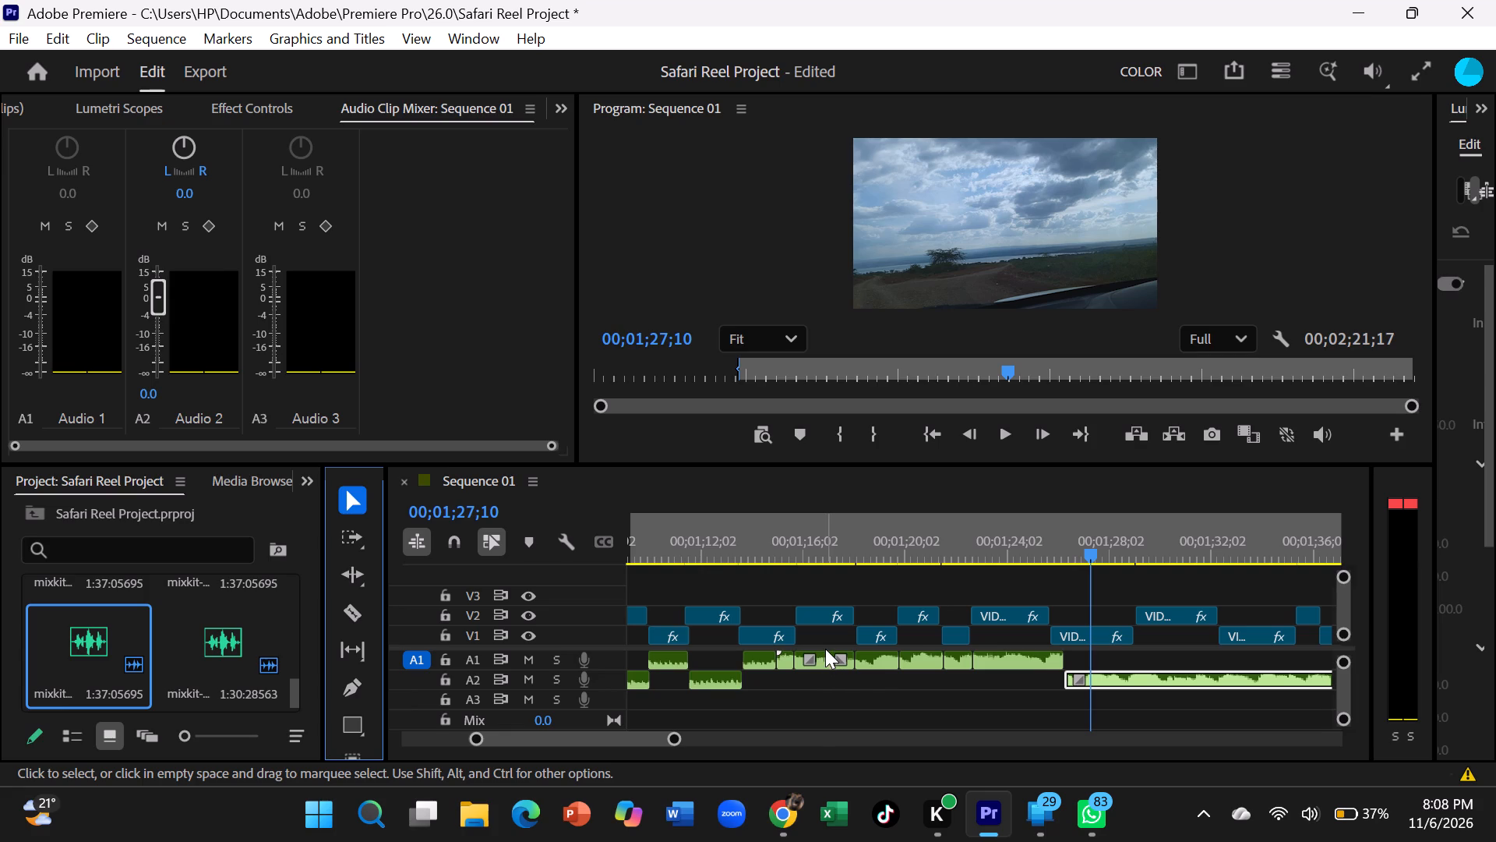
drag(827, 653, 823, 668)
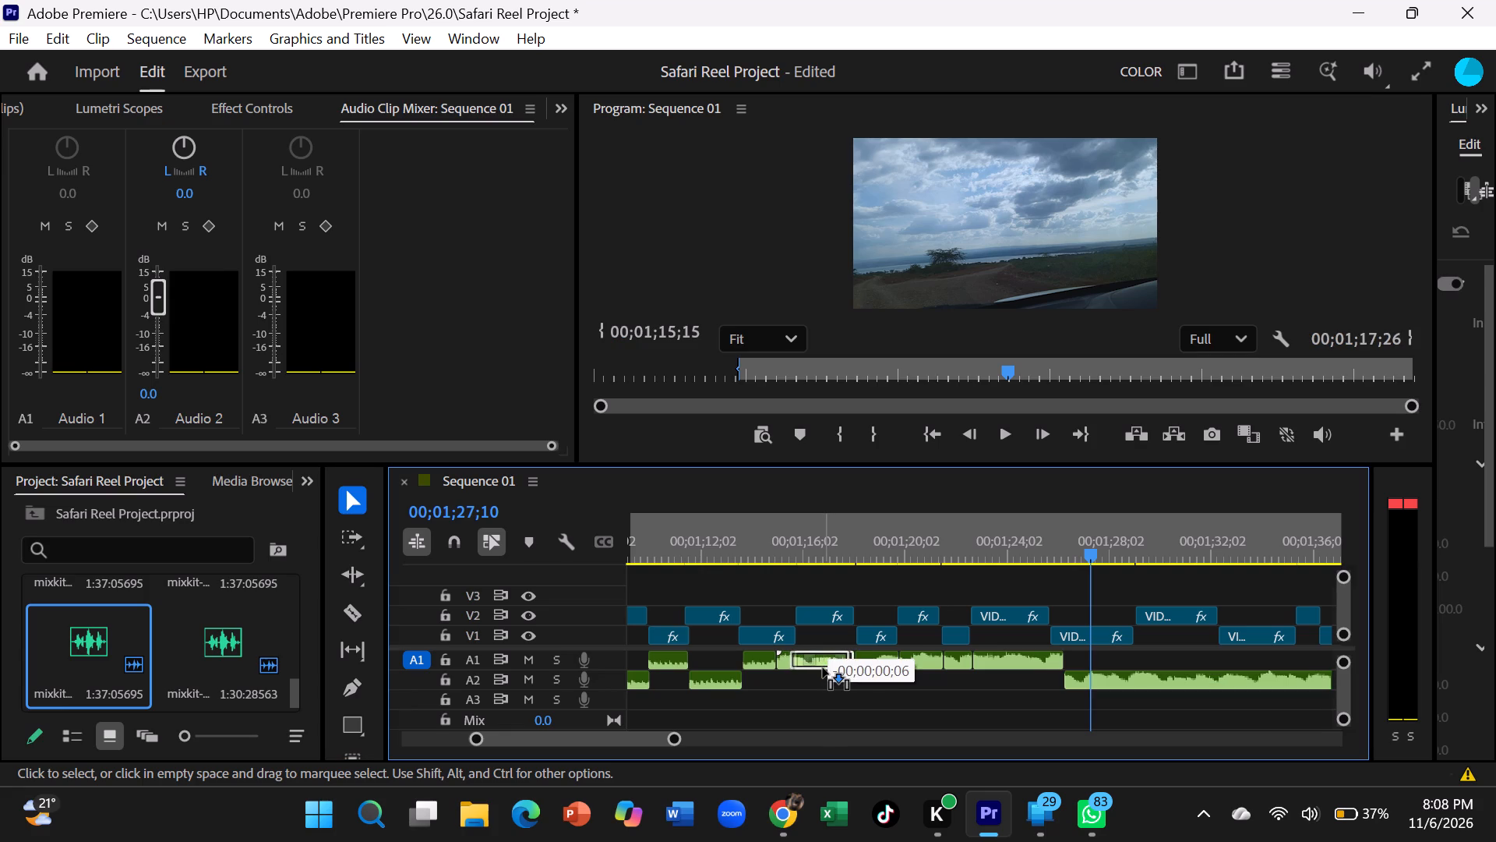
drag(823, 668, 831, 673)
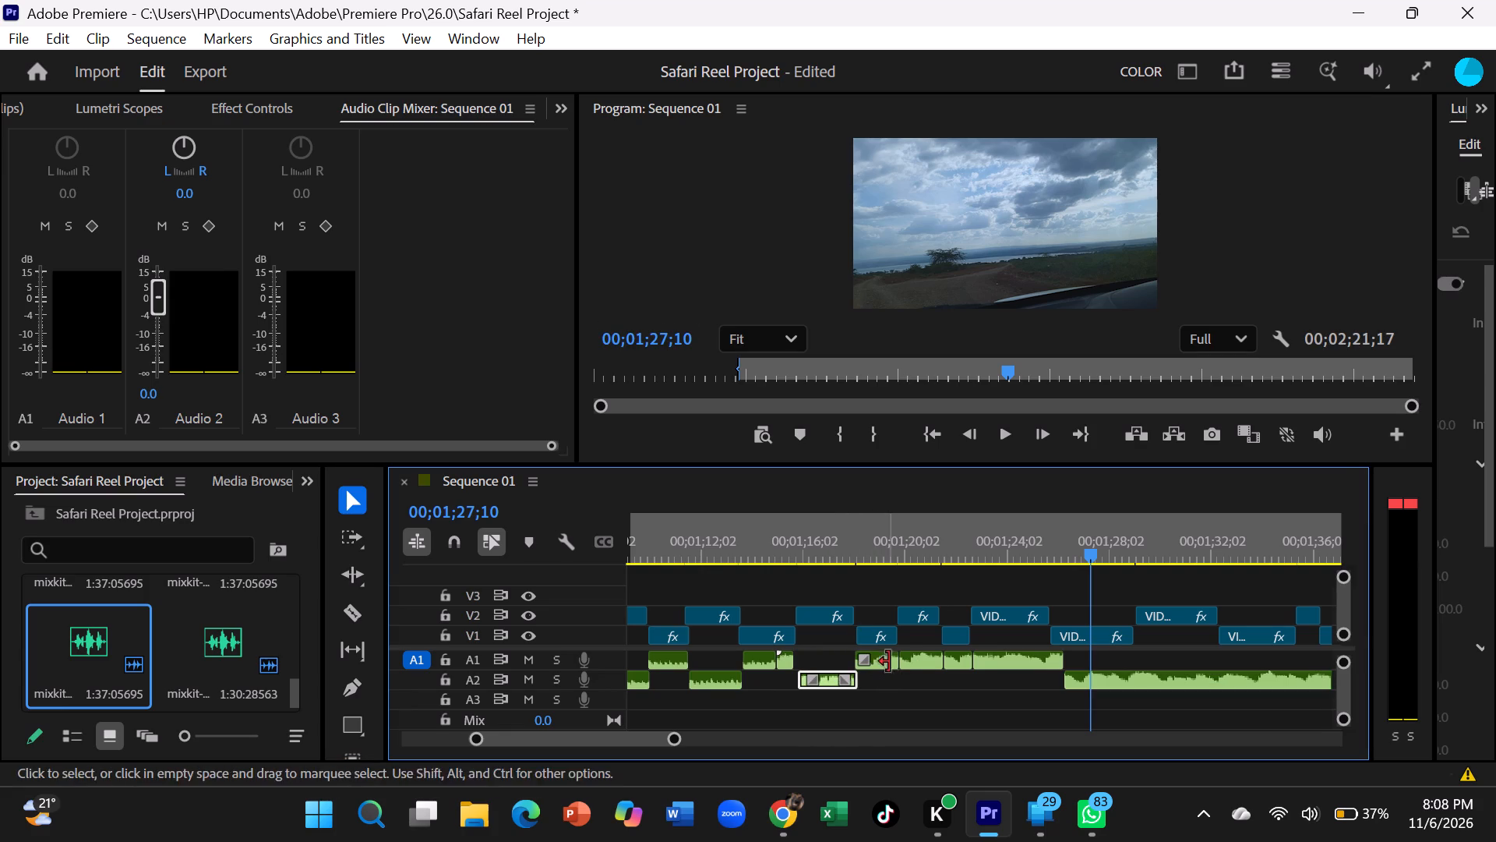
drag(925, 652, 926, 669)
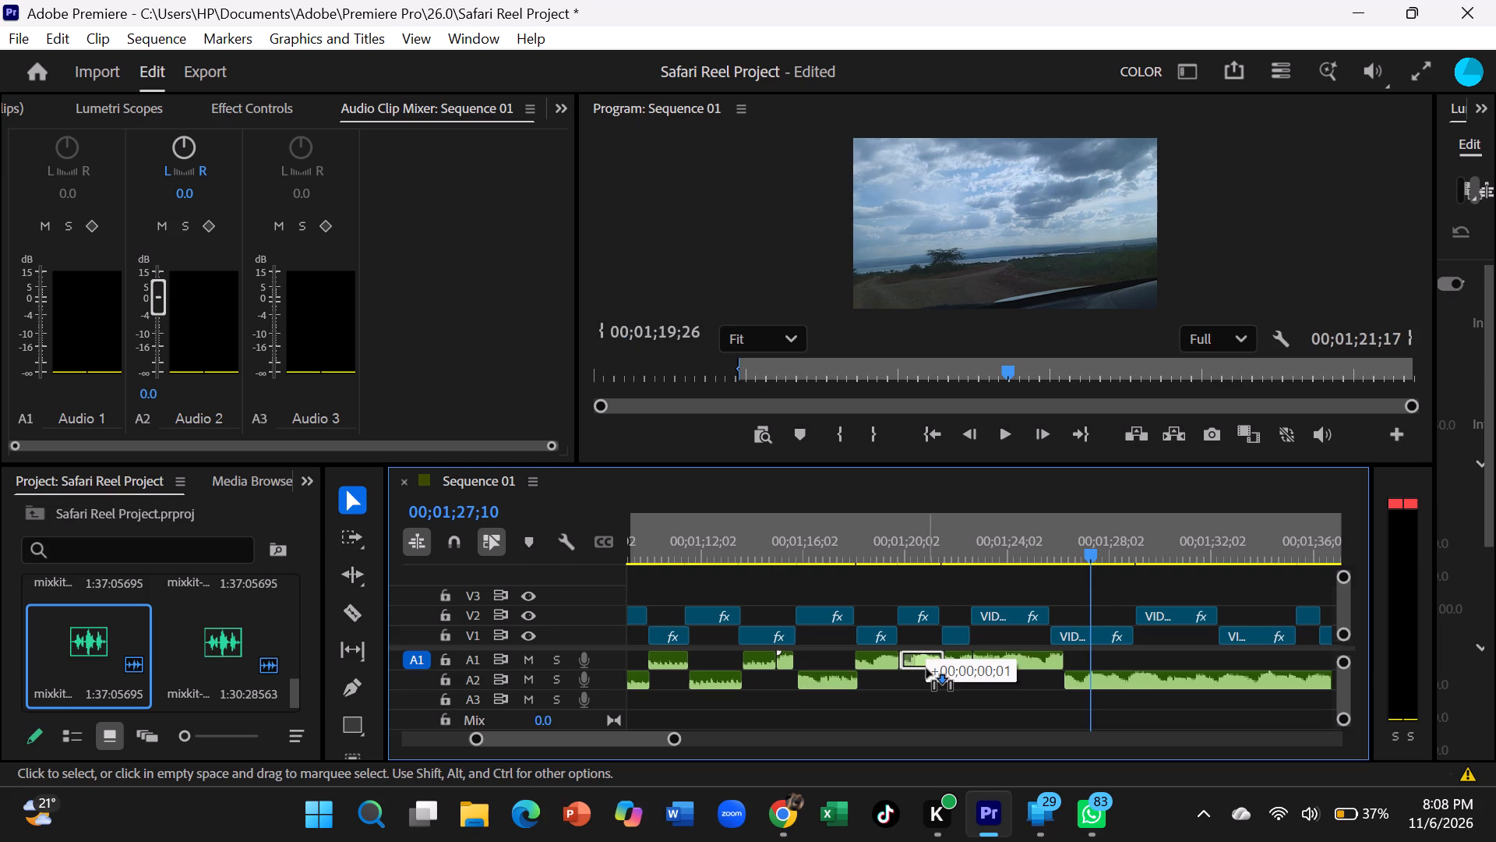
drag(926, 669, 923, 672)
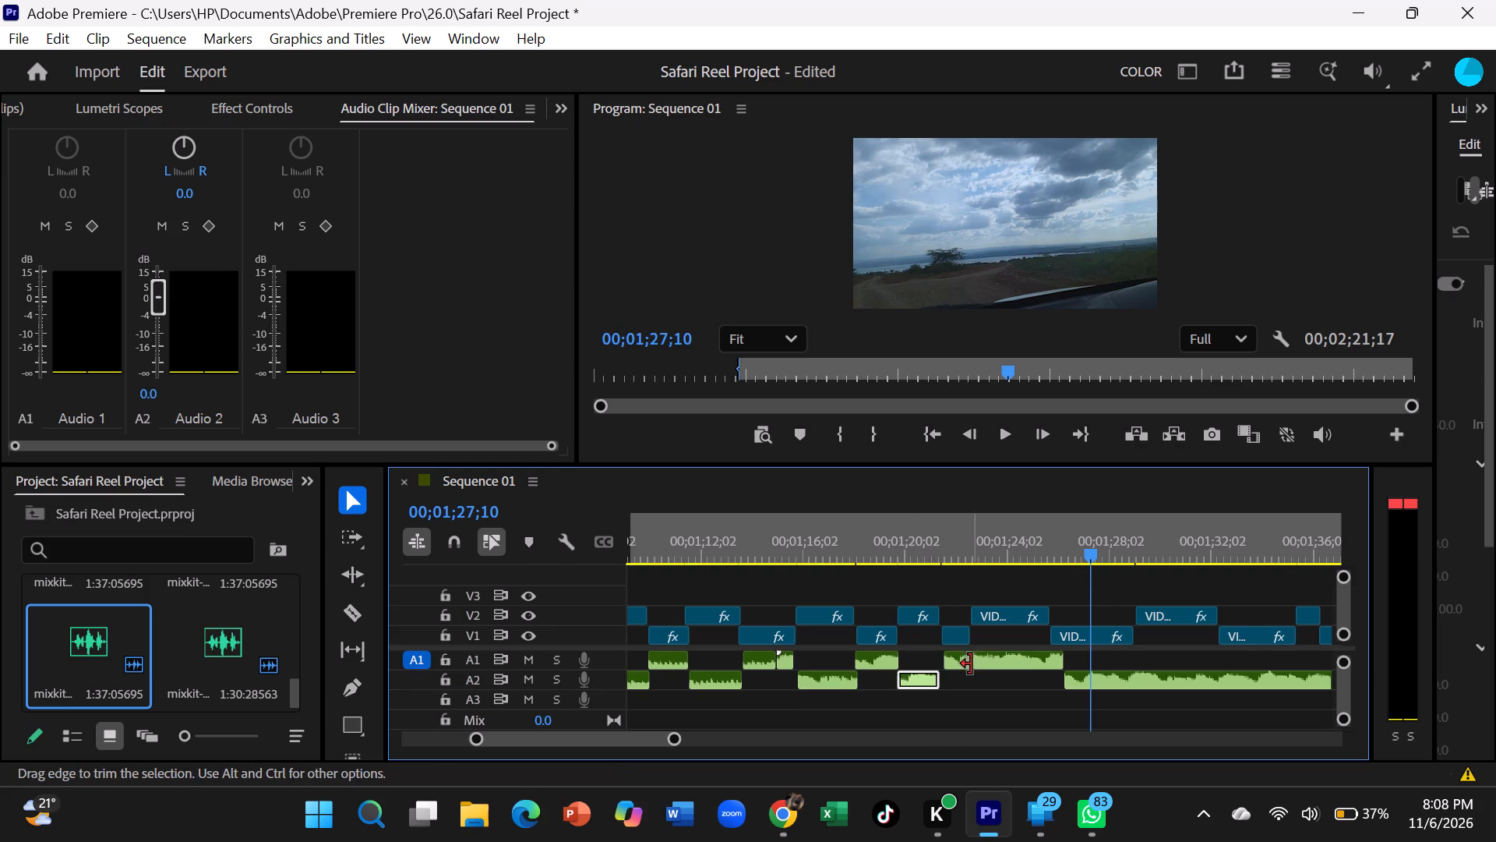
drag(1001, 667, 1002, 680)
Play the sequence from 00;00;00;00 to review the edit with the newly alternated music segments.
drag(1085, 551, 893, 594)
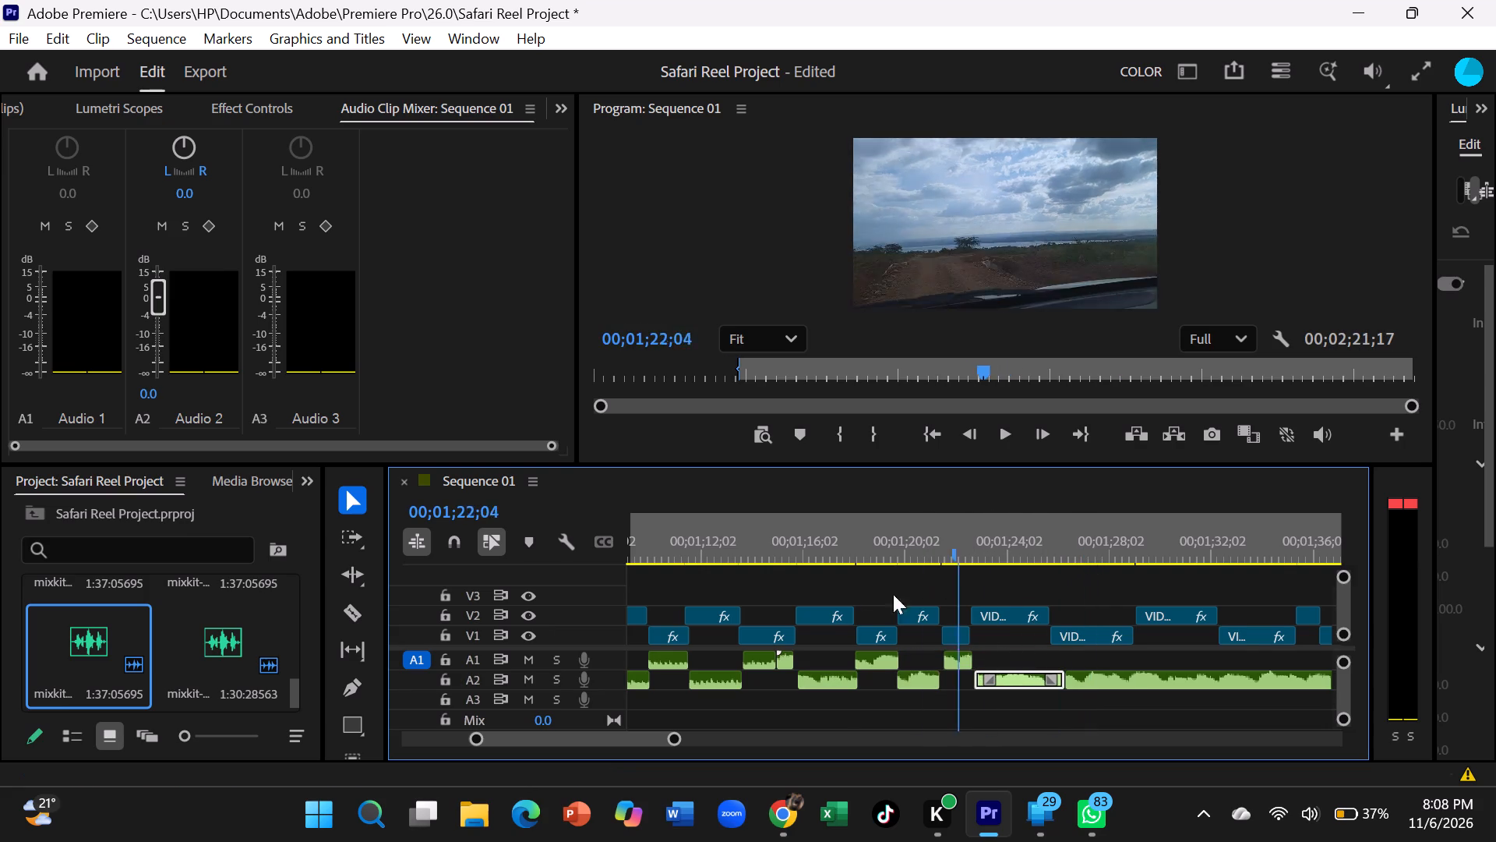
drag(893, 594, 512, 649)
click(997, 430)
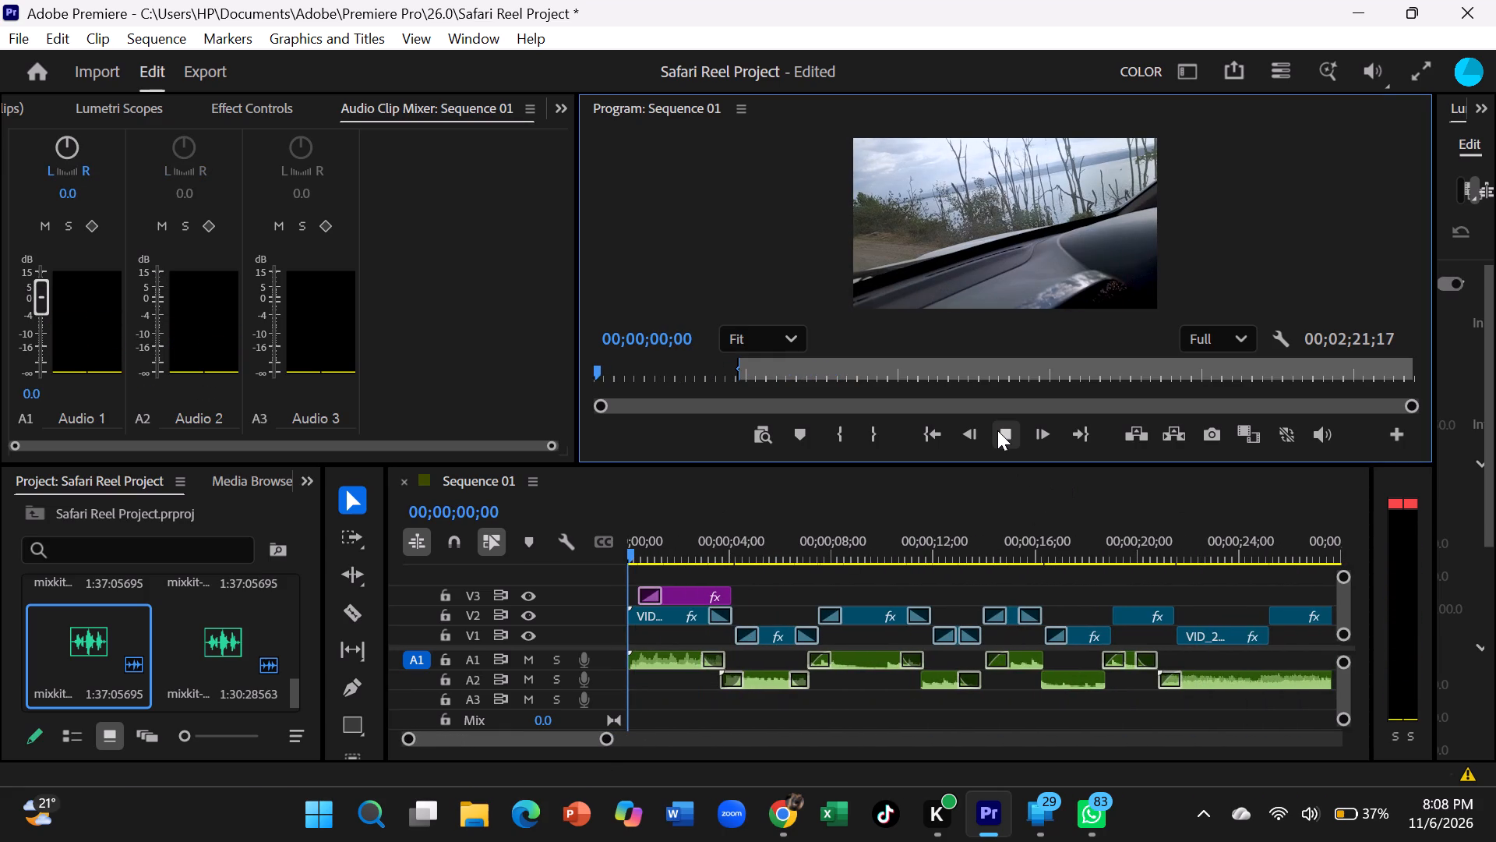
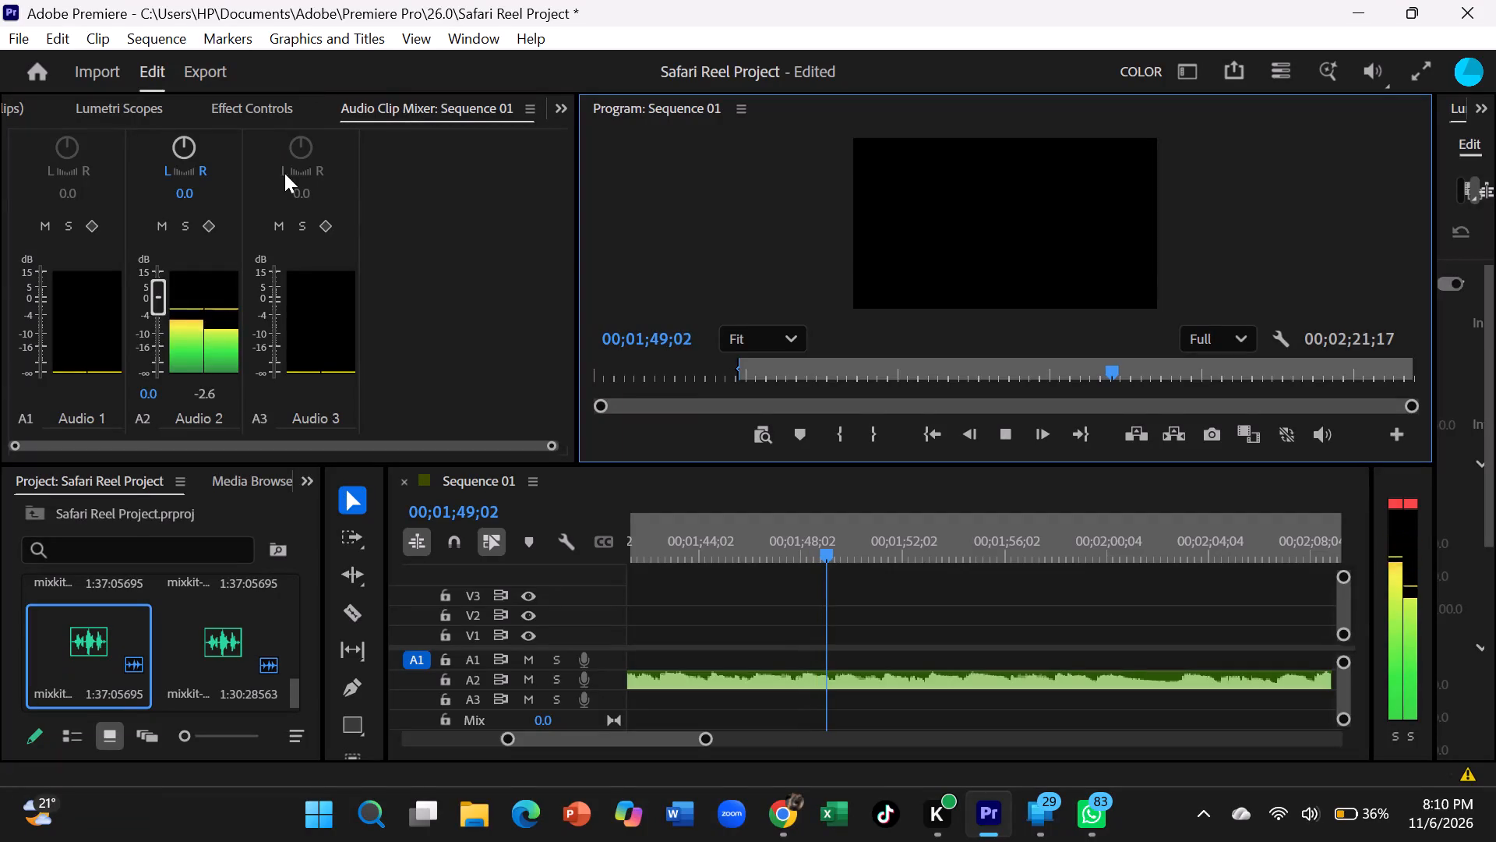
Stop the sequence playback at about 00;01;50;22.
scroll(467, 249, up, 3)
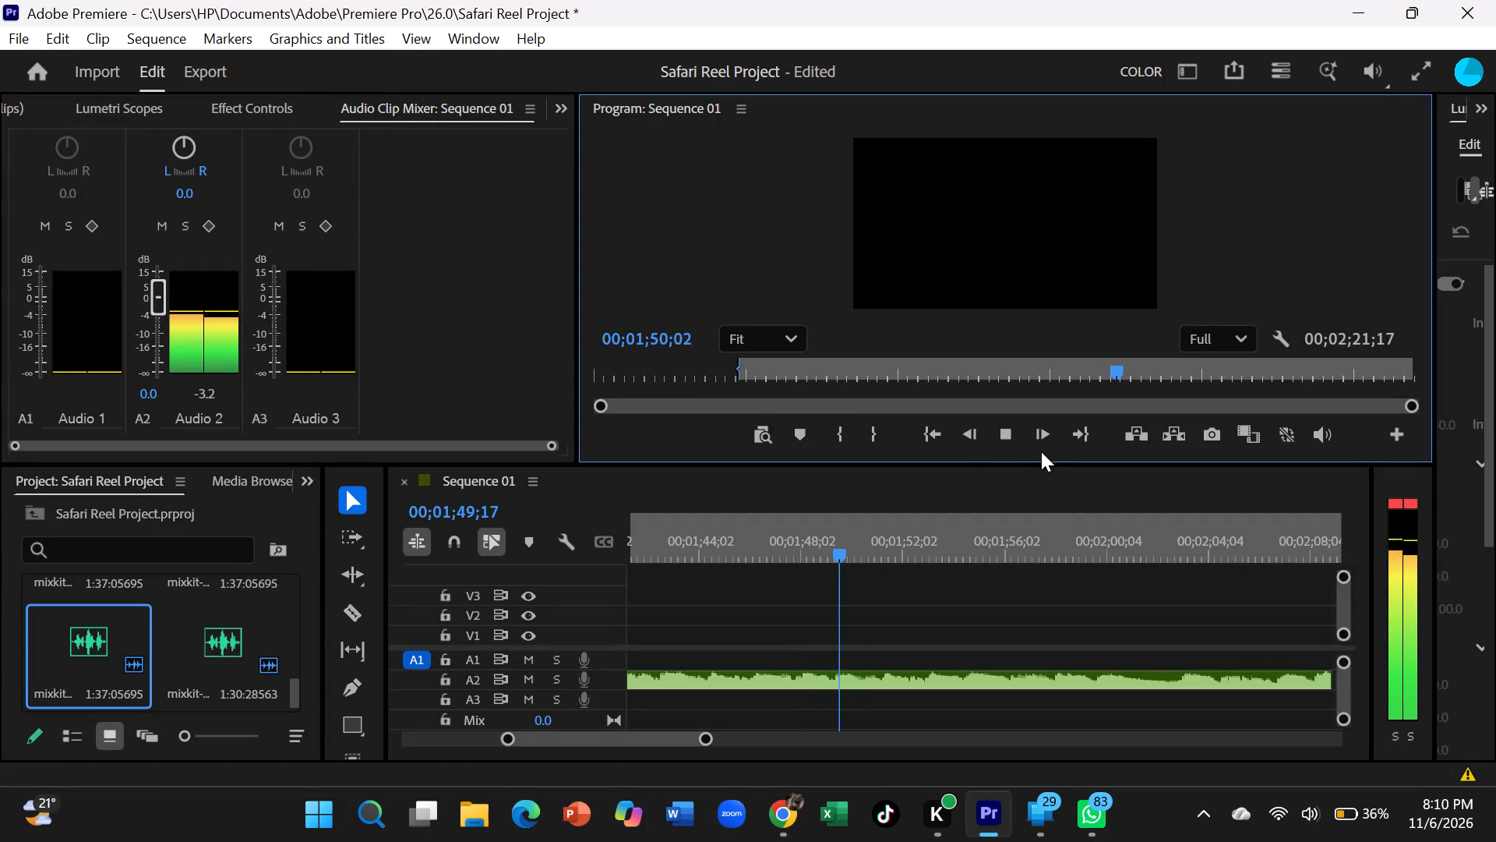
click(1007, 447)
scroll(943, 486, up, 9)
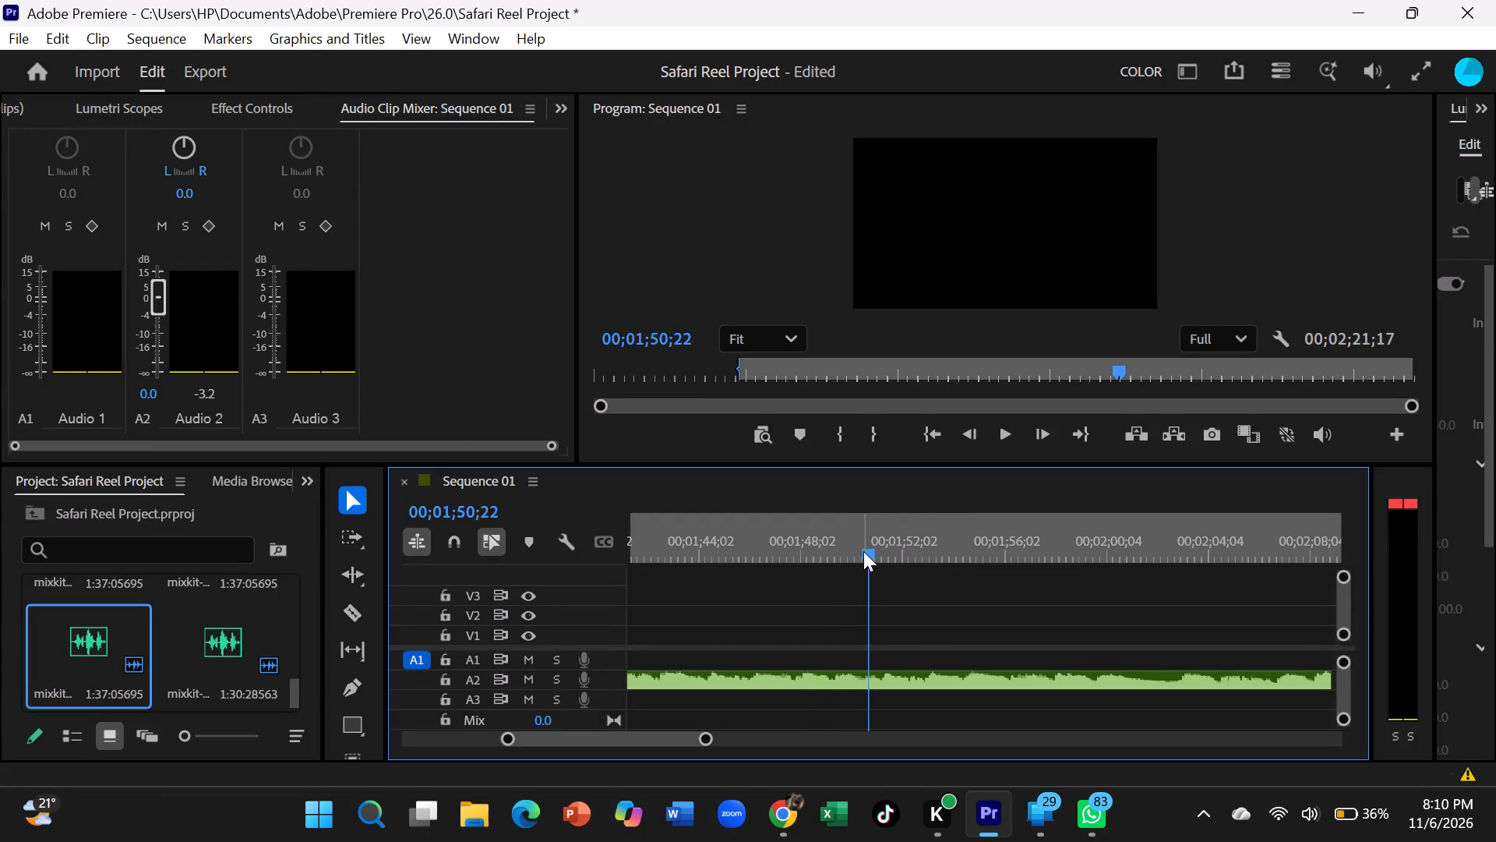
Delete the long last music segment on A2, starting at about 00;01;26.
drag(863, 551, 593, 596)
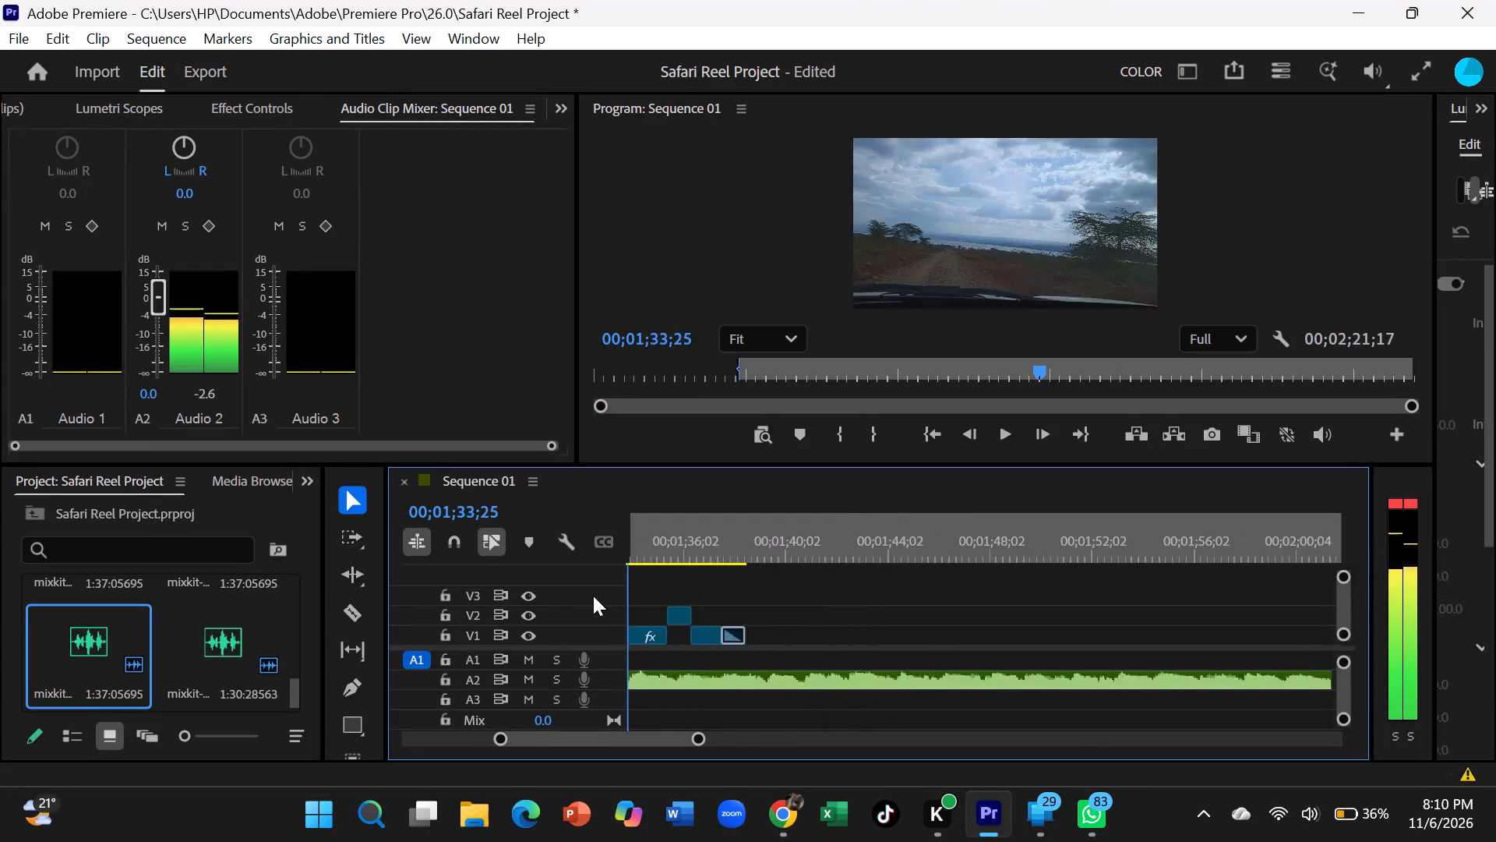
drag(593, 596, 623, 605)
click(788, 670)
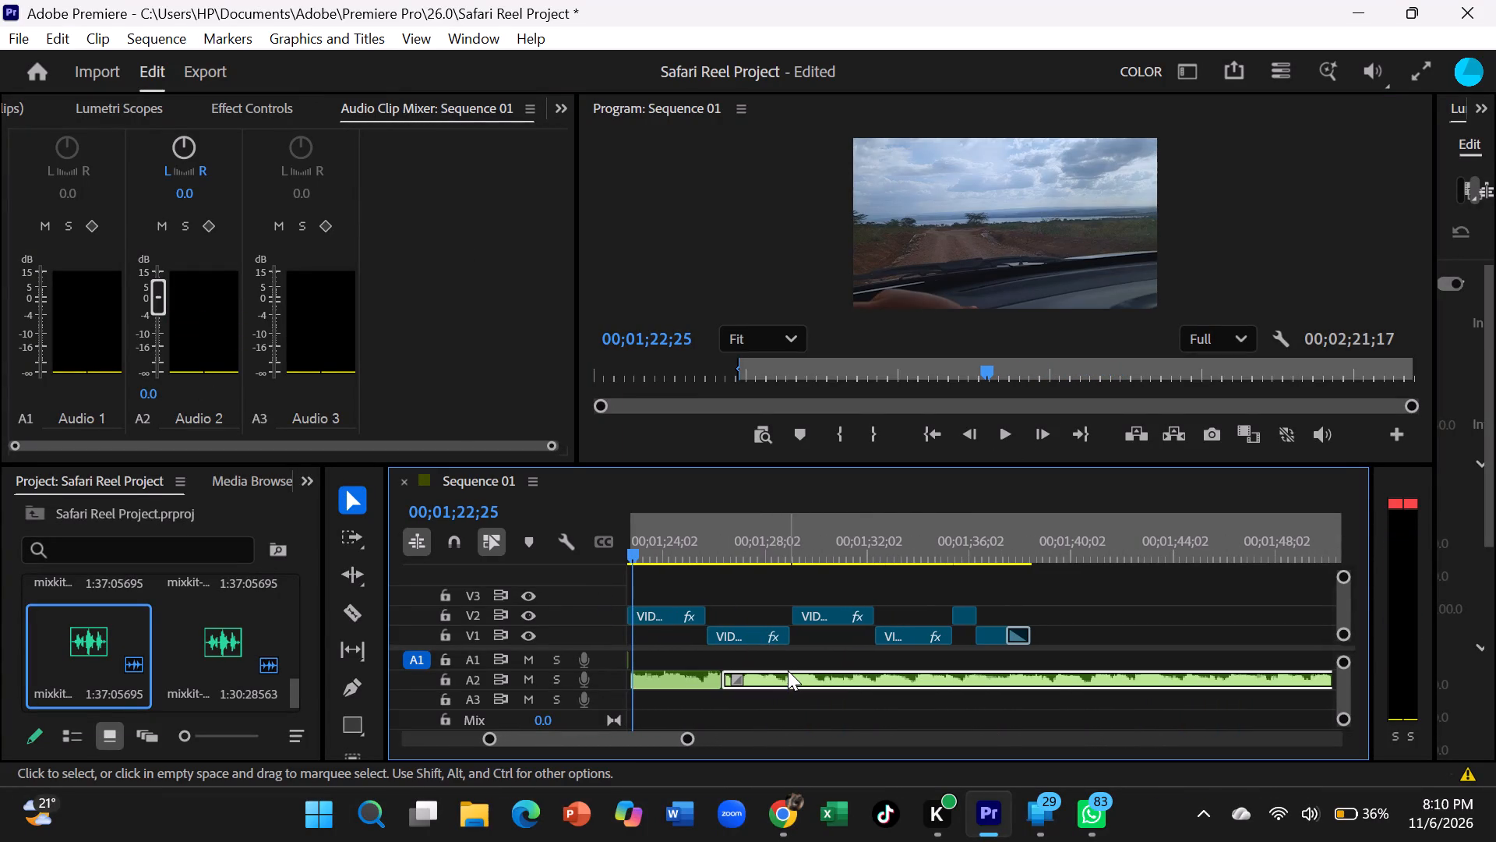
key(Home)
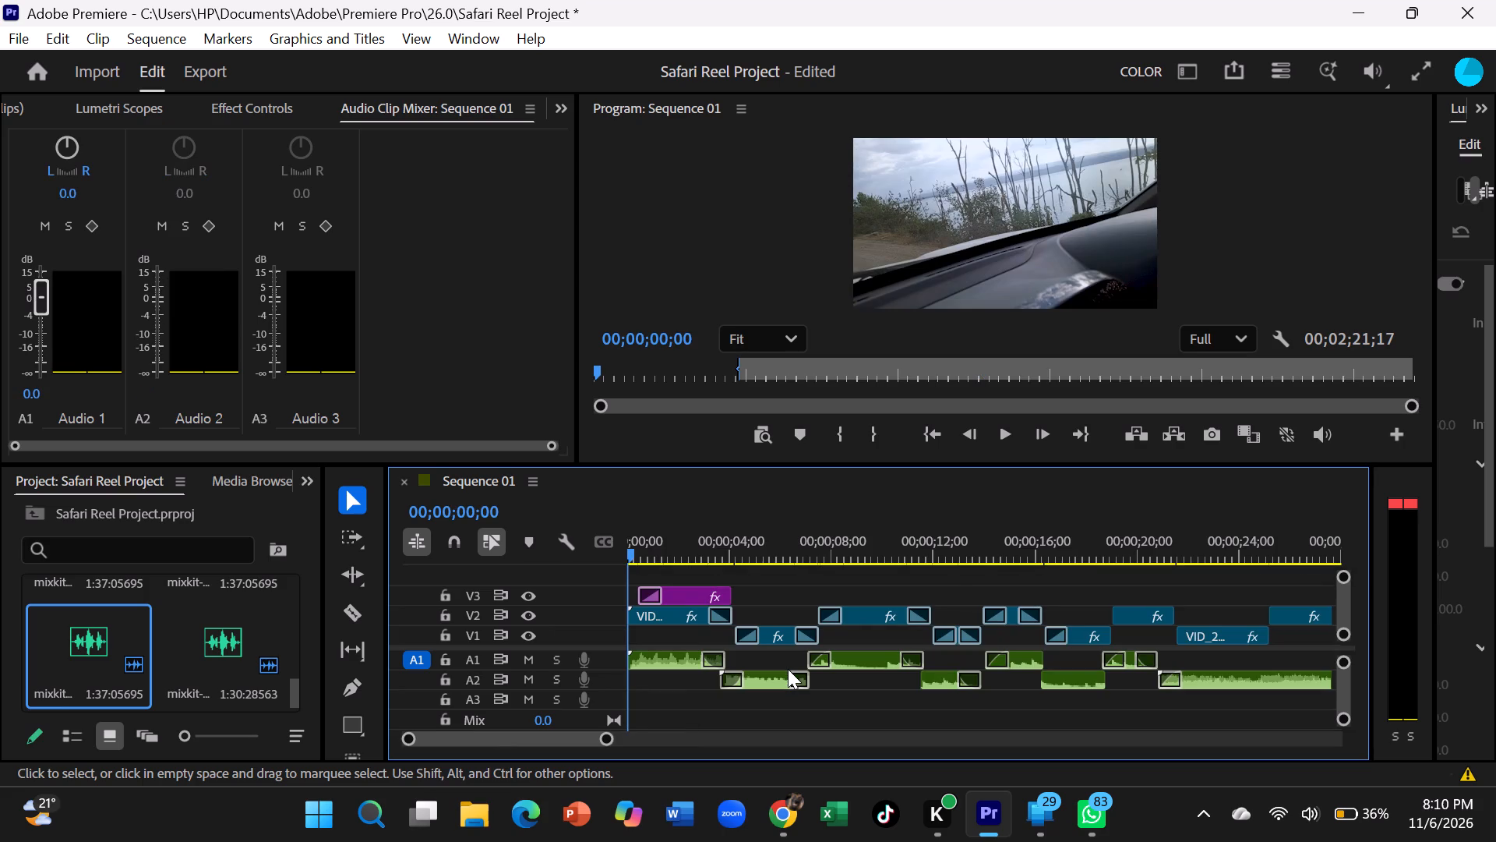
scroll(788, 668, up, 6)
scroll(804, 635, down, 20)
scroll(804, 635, down, 16)
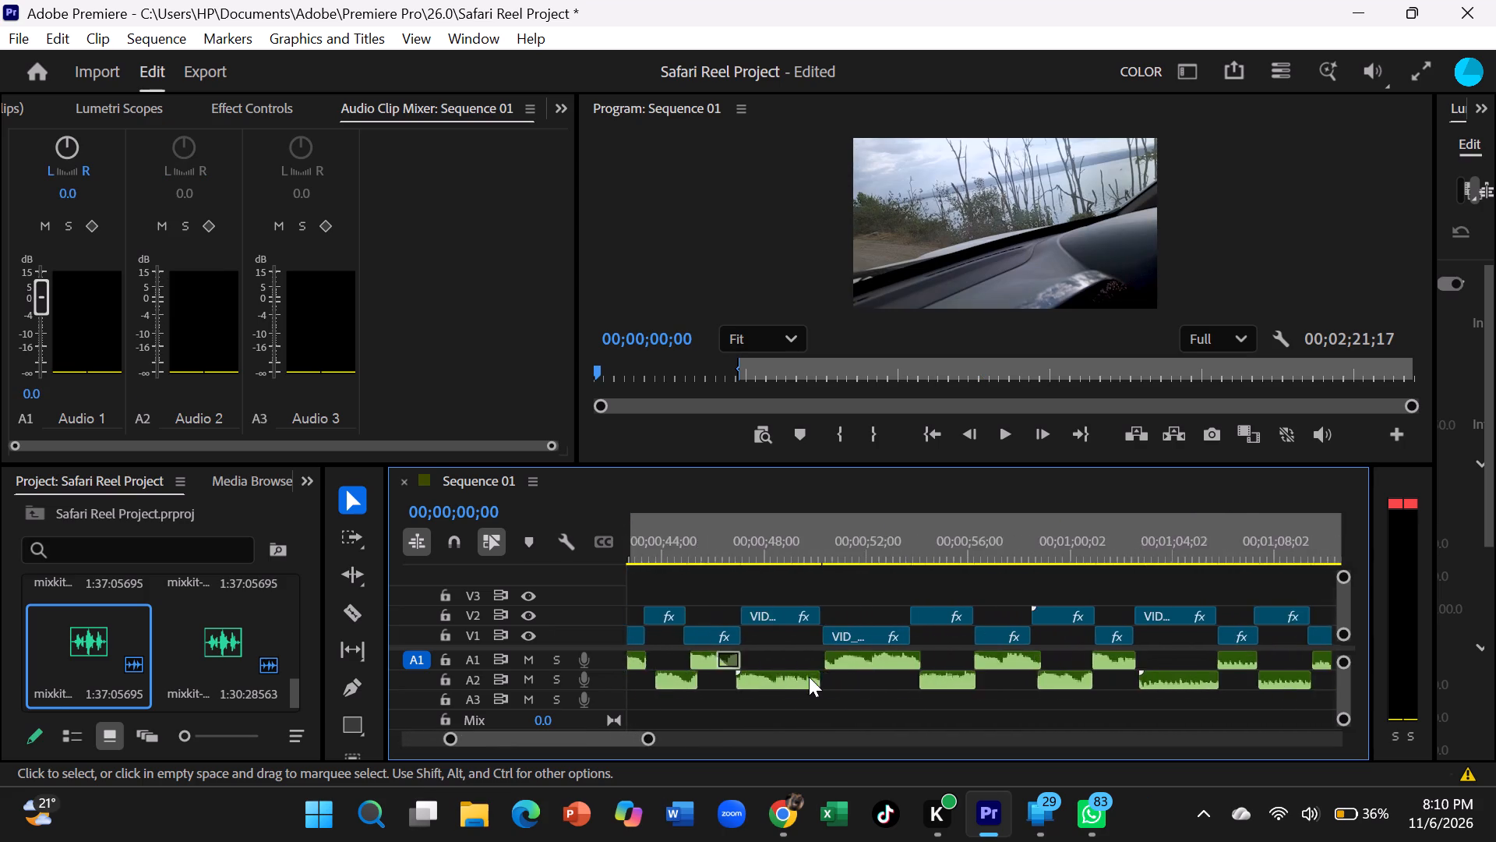
scroll(809, 677, down, 20)
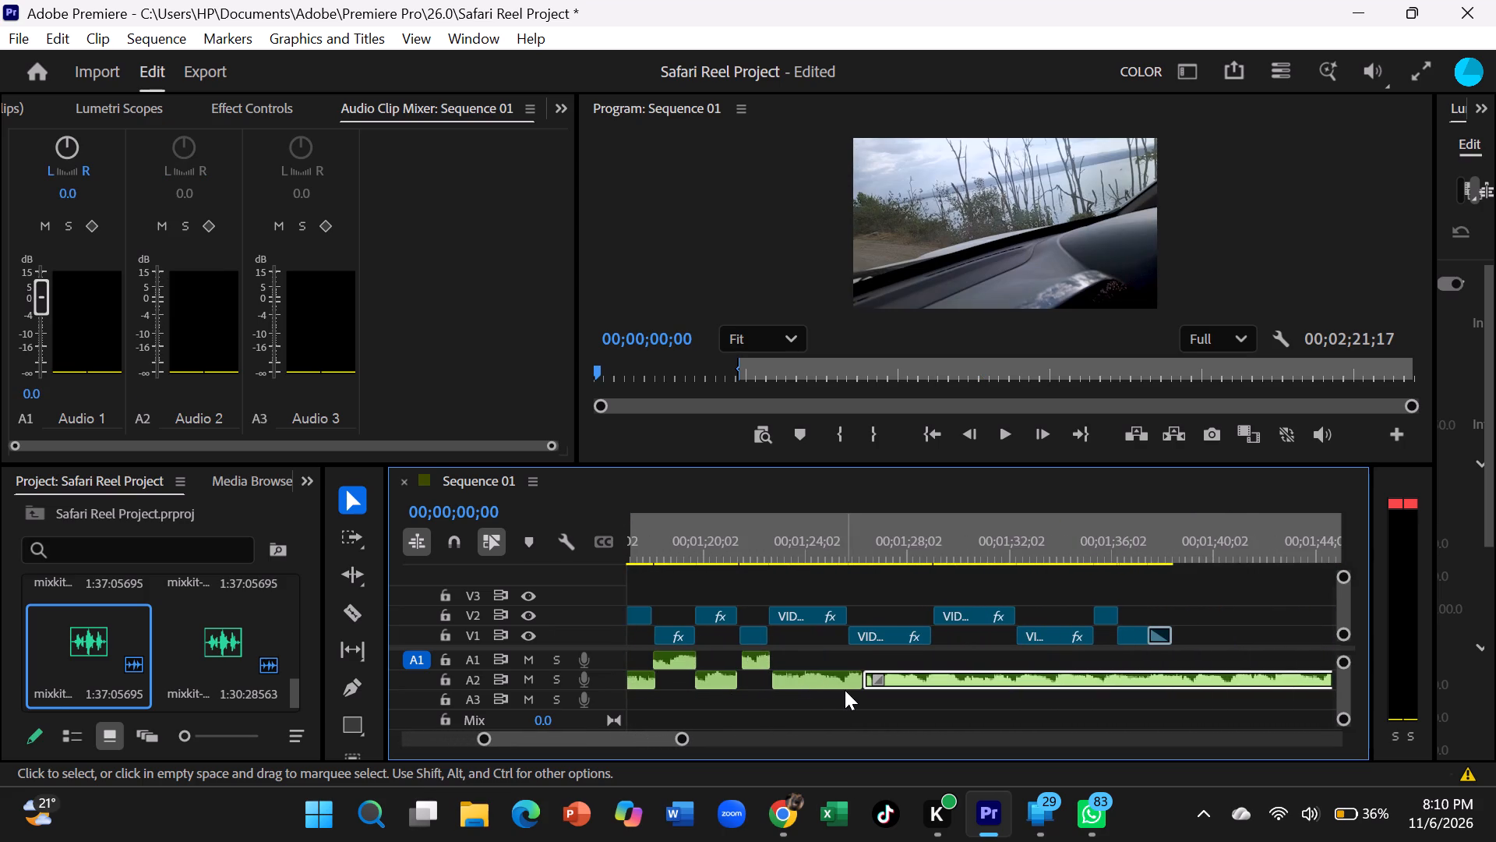
key(Delete)
key(Delete)
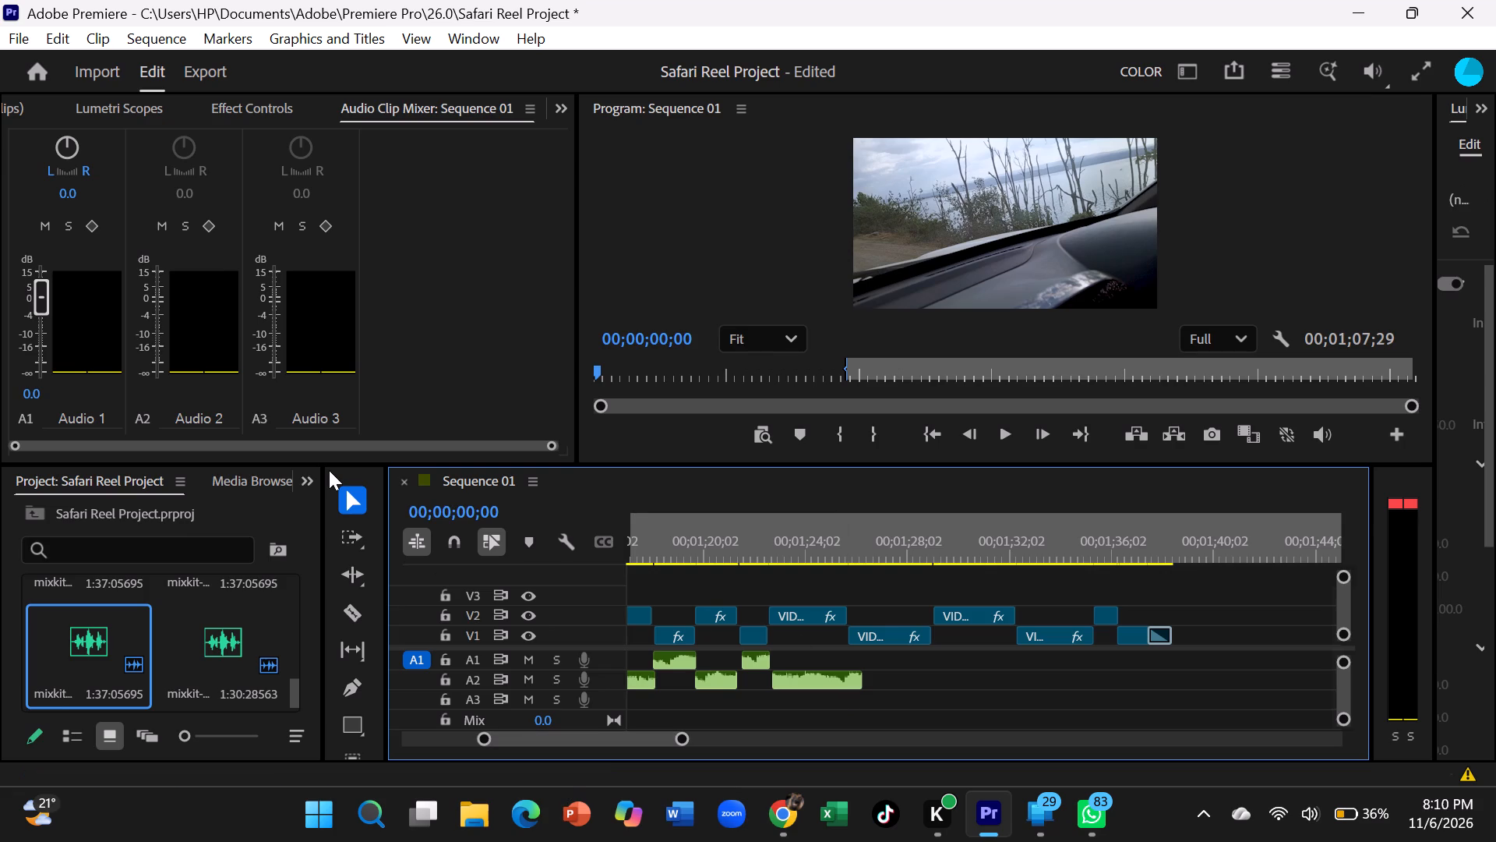
Mark the sequence's In point at 00;00;00;00.
key(i)
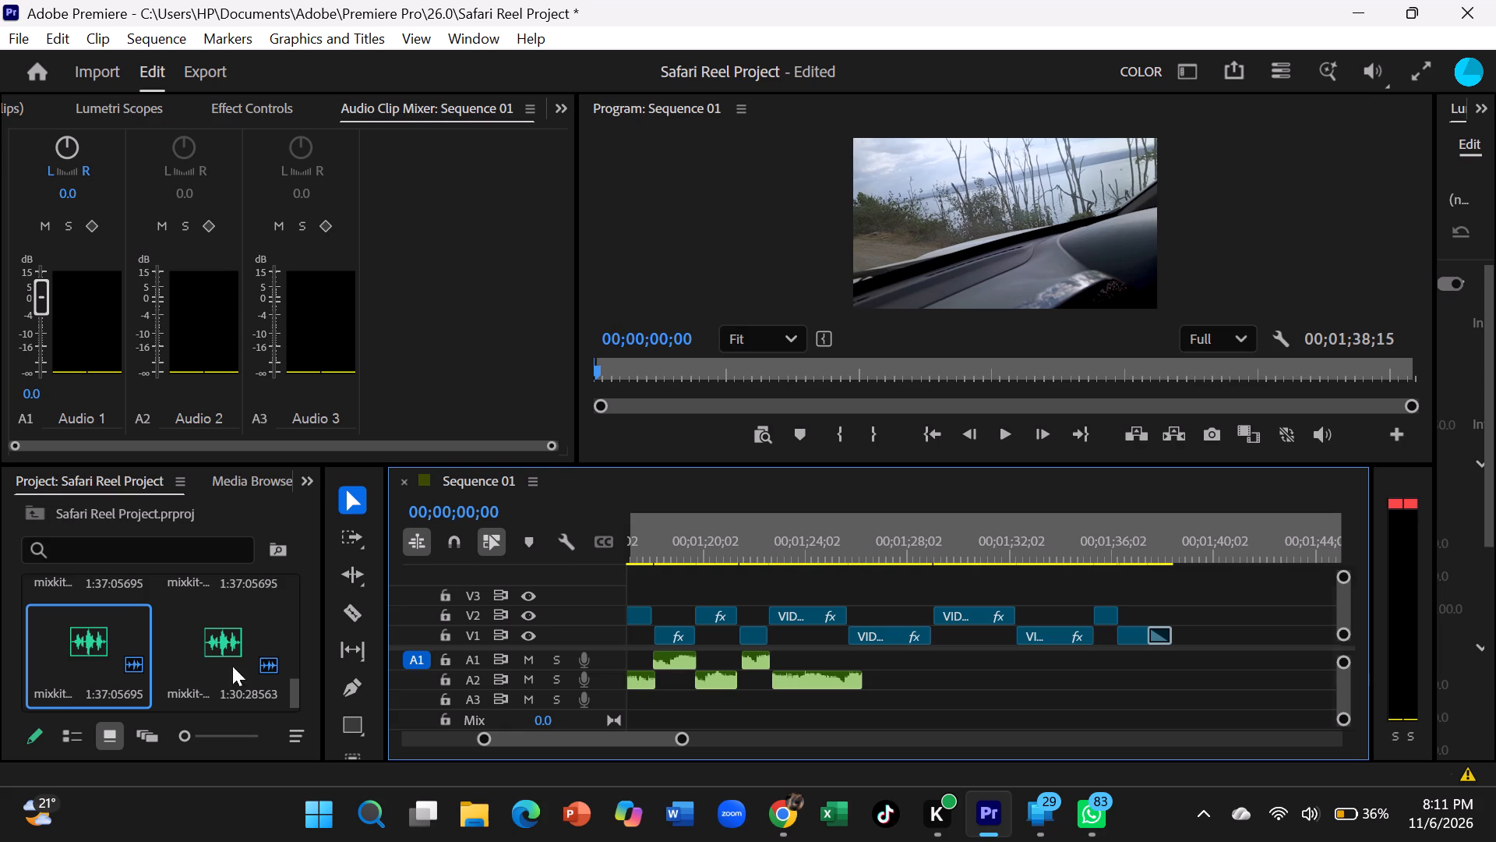
Import the music file mixkit-island-beat-250 from the Downloads folder into the project.
scroll(456, 383, down, 2)
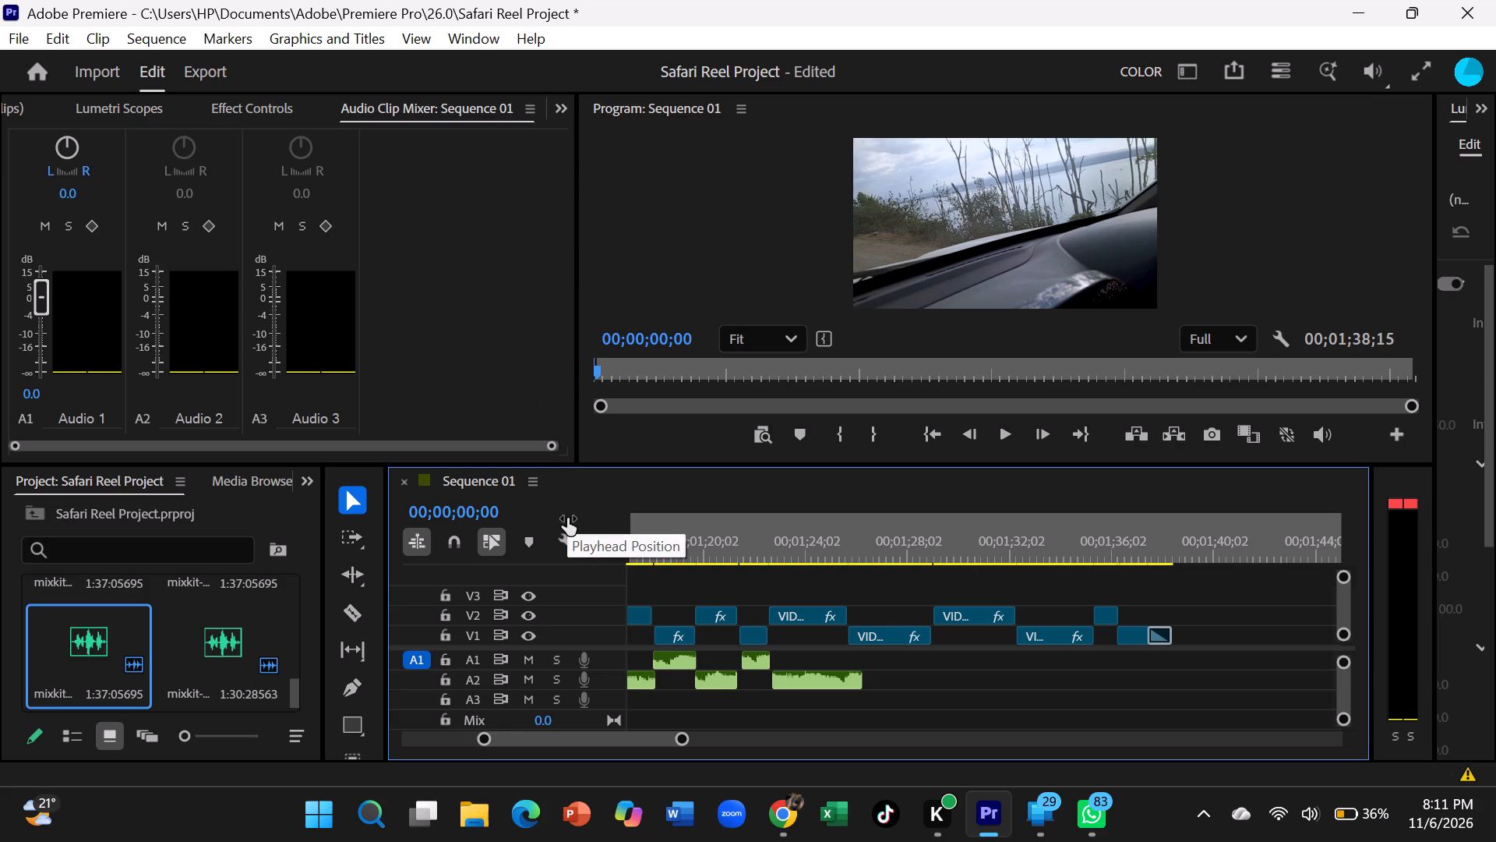
key(ctrl+i)
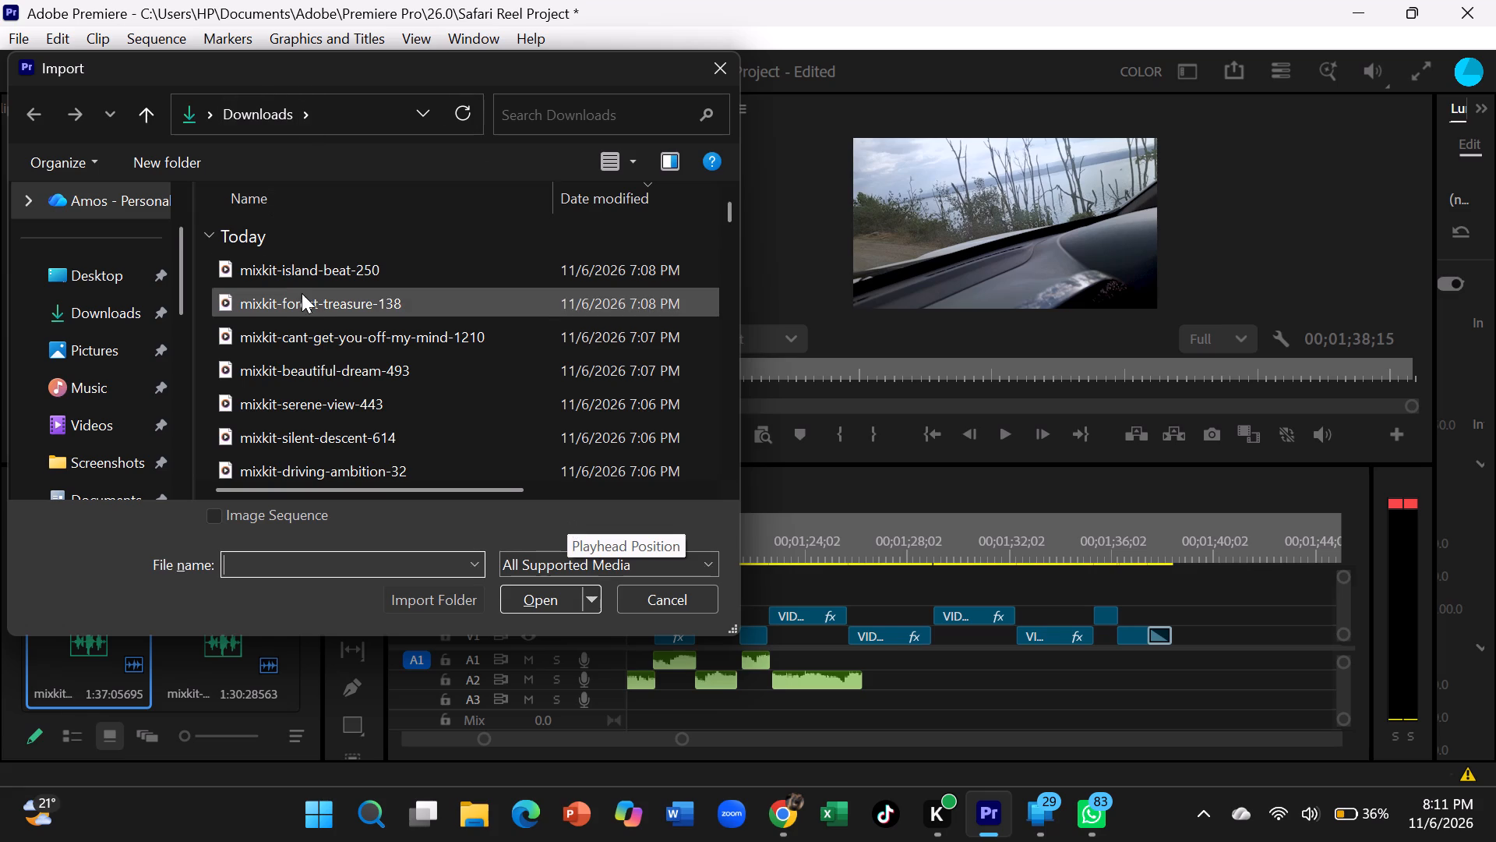
click(352, 270)
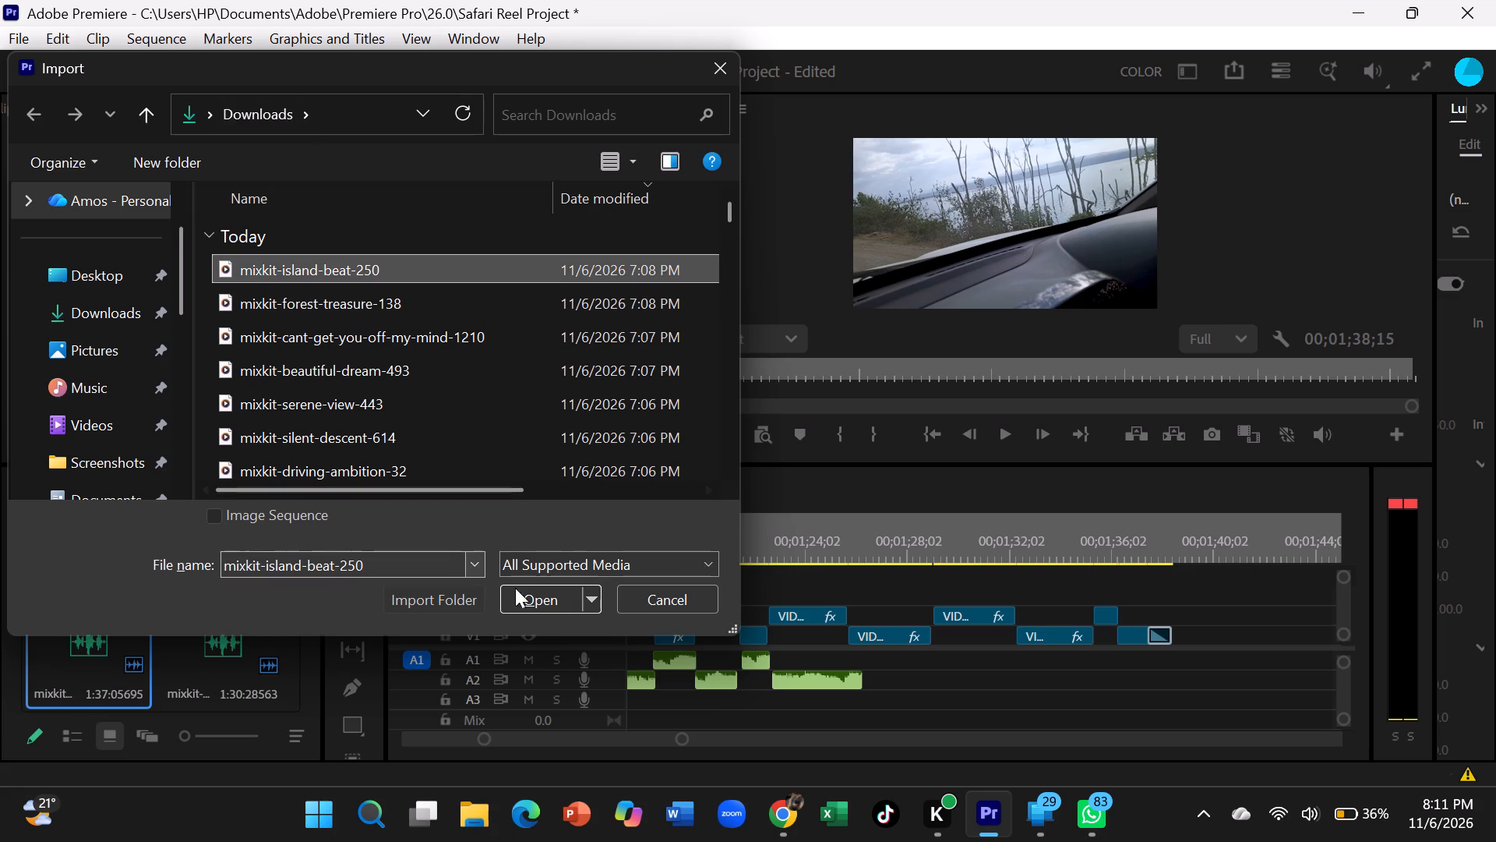
click(527, 603)
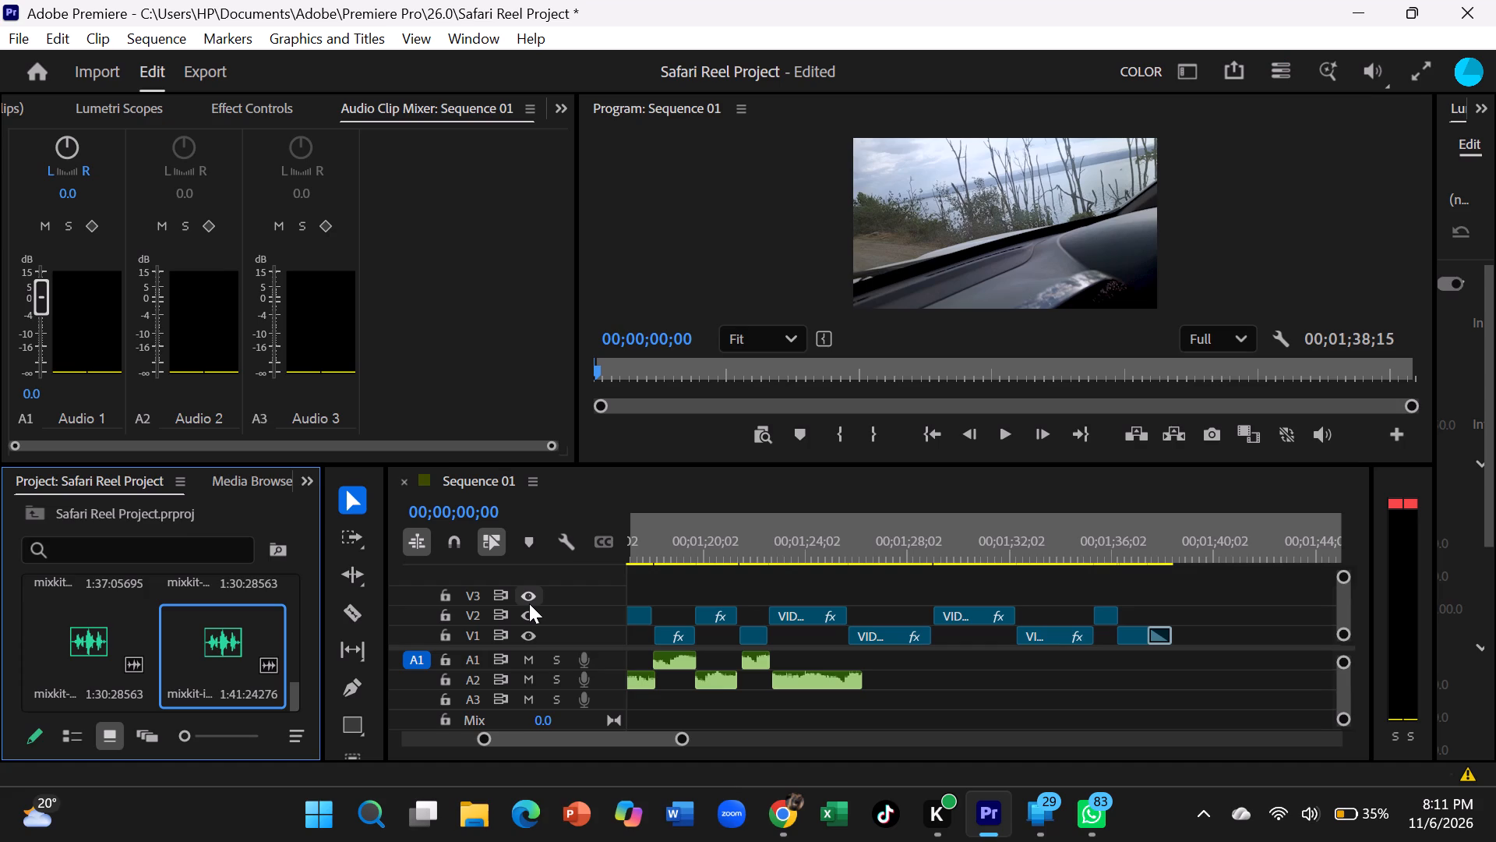
Place the mixkit-island-beat-250 music on A1 at about 00;01;26, where the last A2 music segment ends.
drag(176, 669, 217, 667)
drag(217, 667, 861, 657)
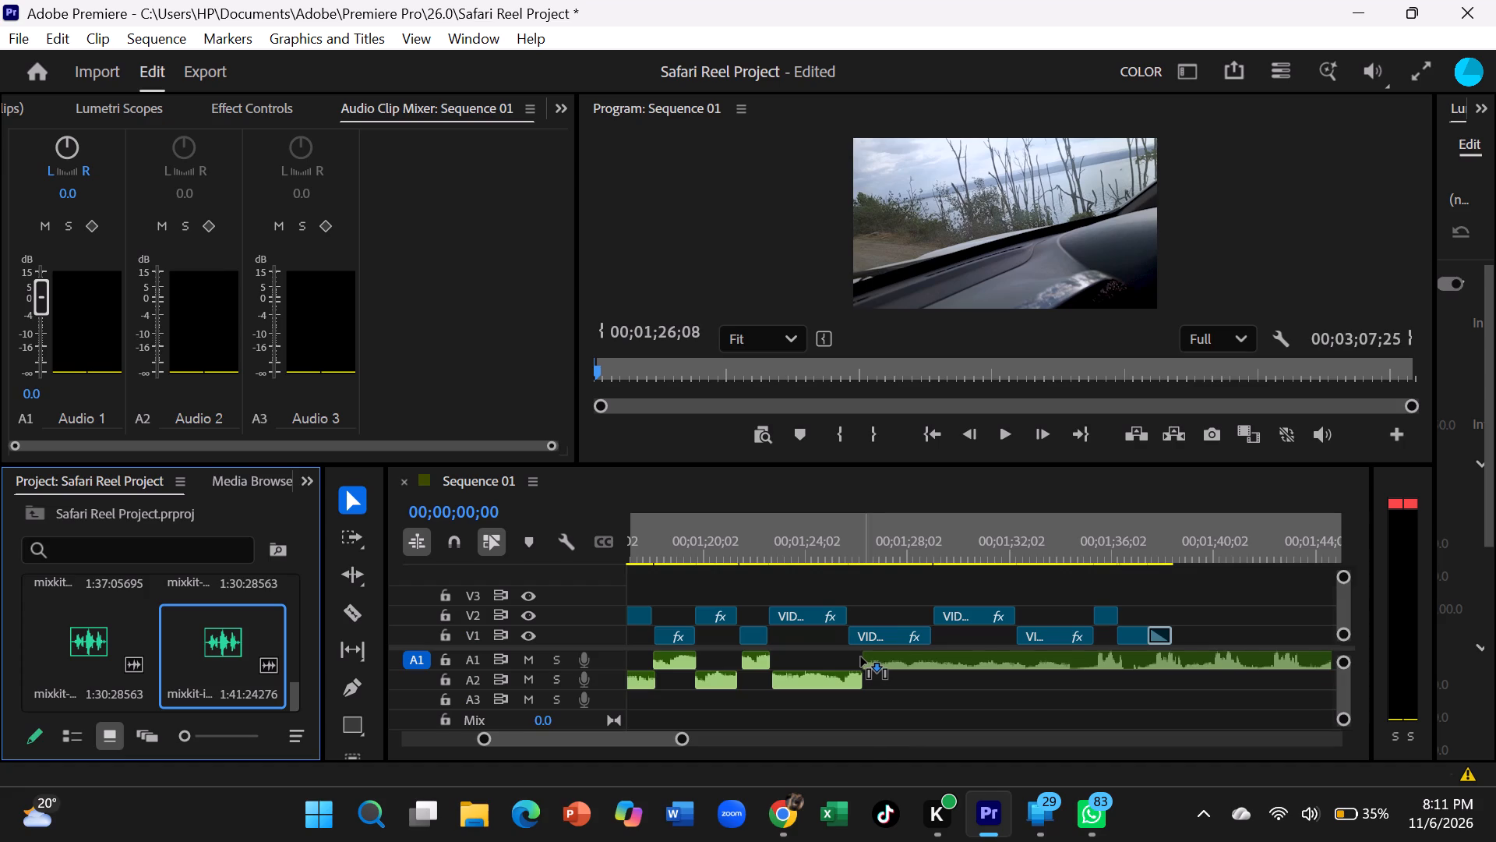
drag(861, 657, 859, 651)
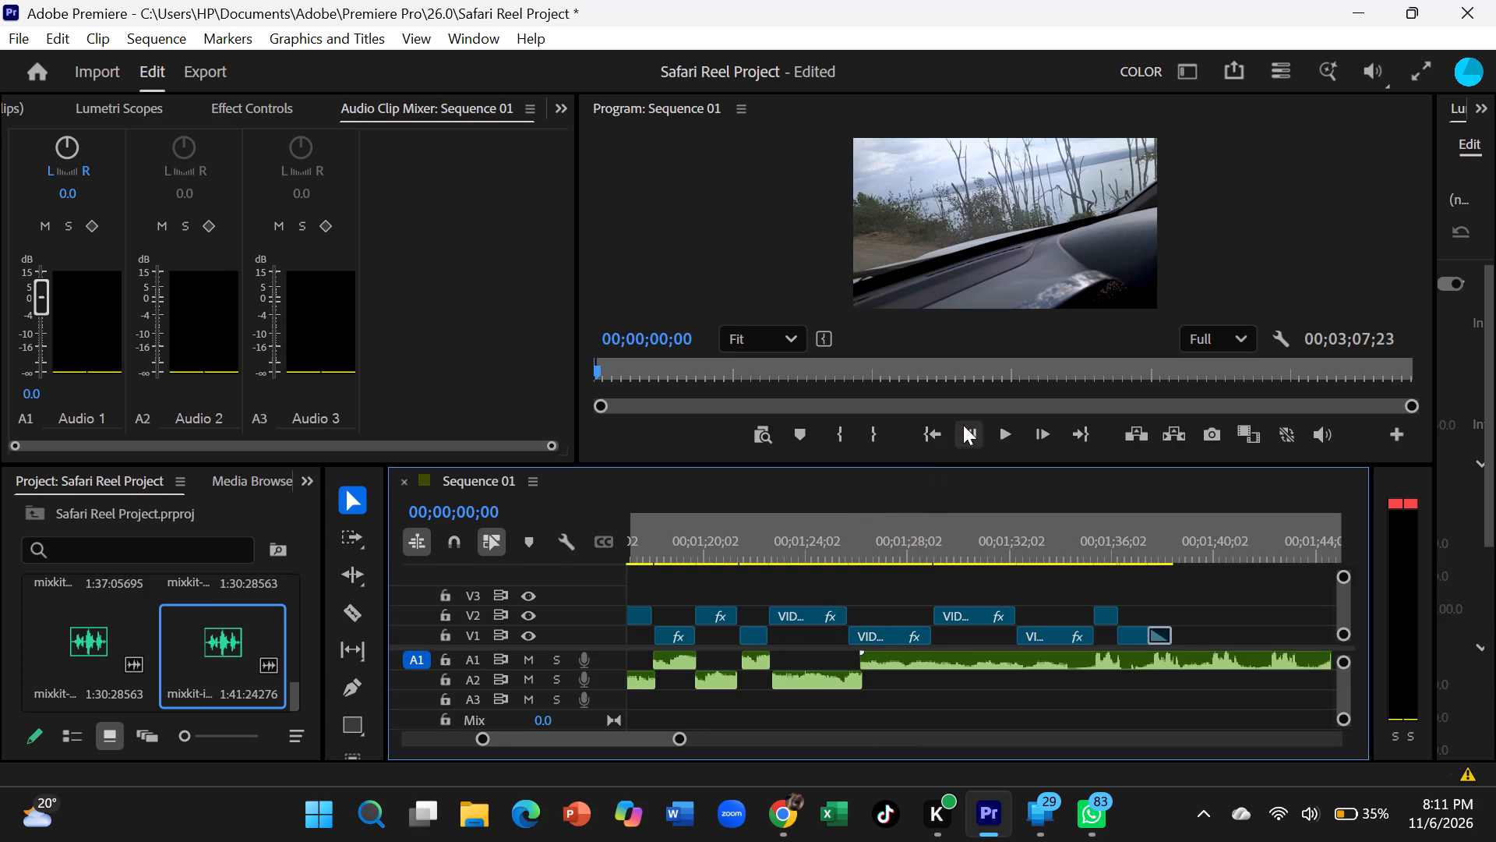
Play the sequence from 00;00;00;00 to review the edit with the newly added closing music.
click(1000, 425)
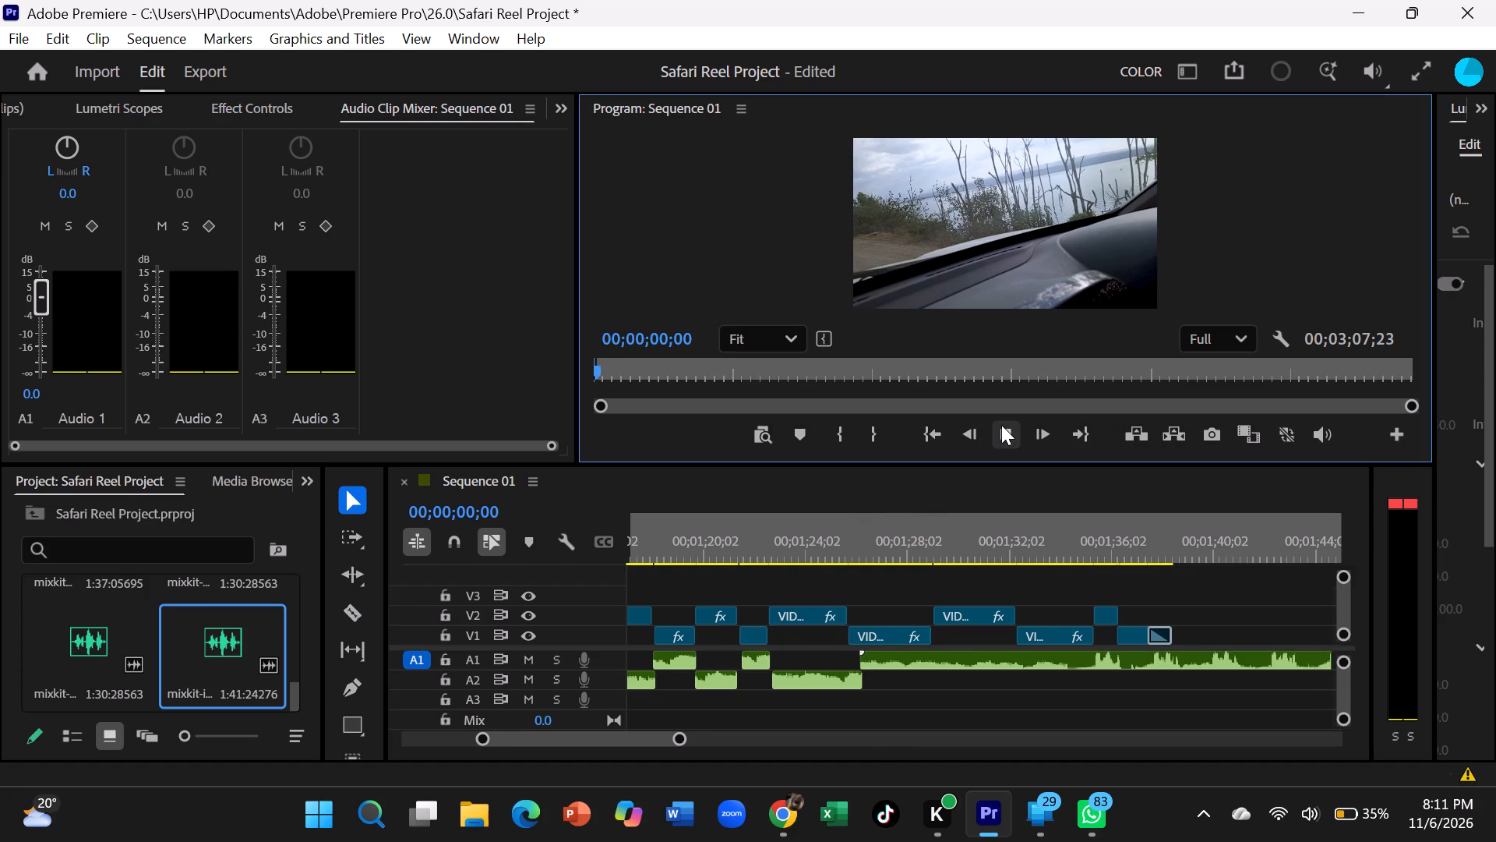
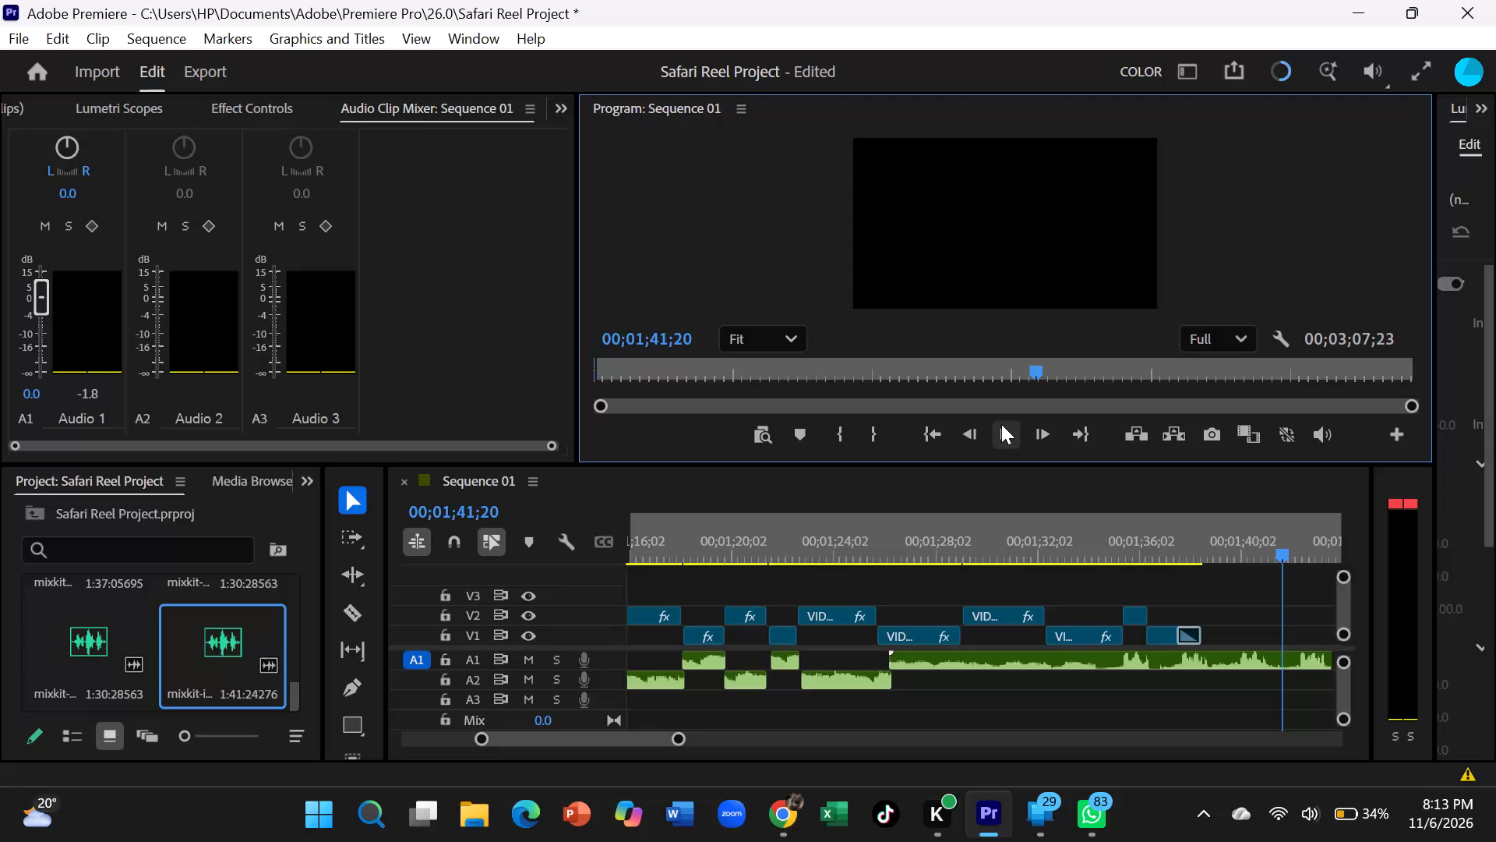
Split the closing A1 music at about 00;01;38;14, where the video ends, and delete the portion before the cut.
click(355, 621)
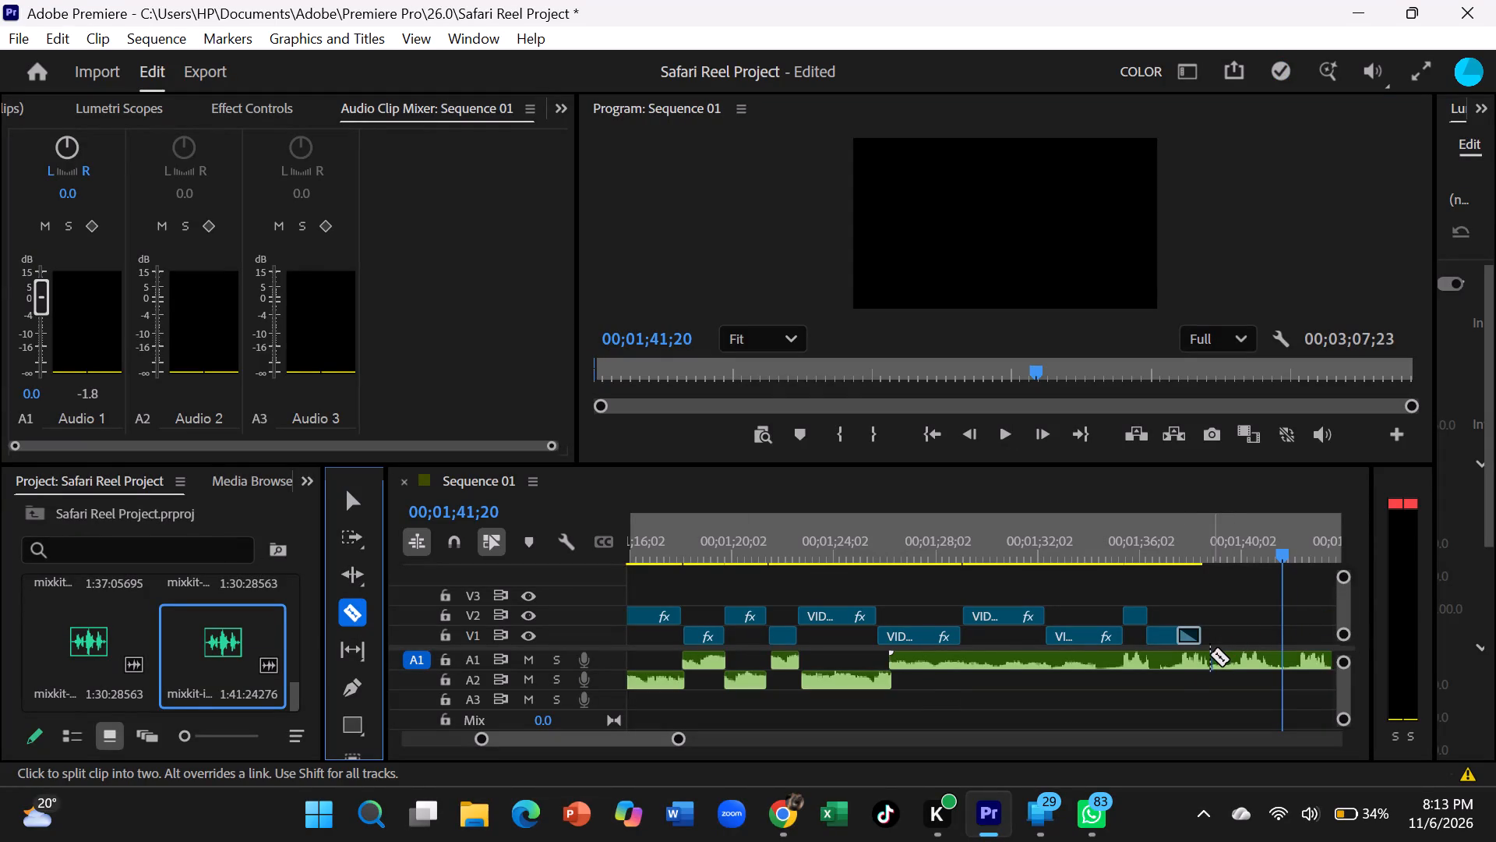
click(1201, 663)
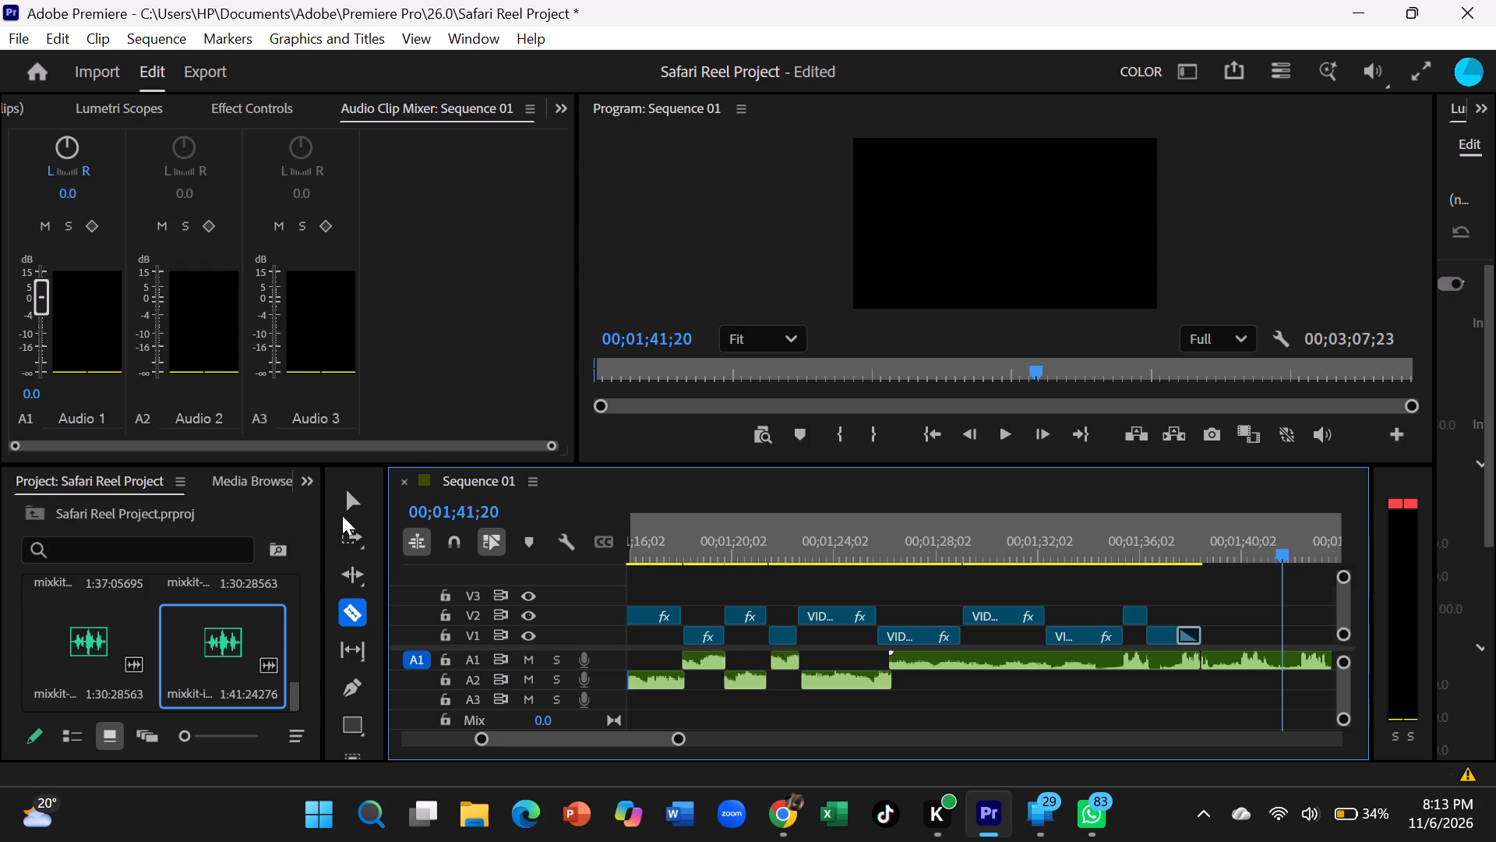
click(355, 501)
click(1120, 660)
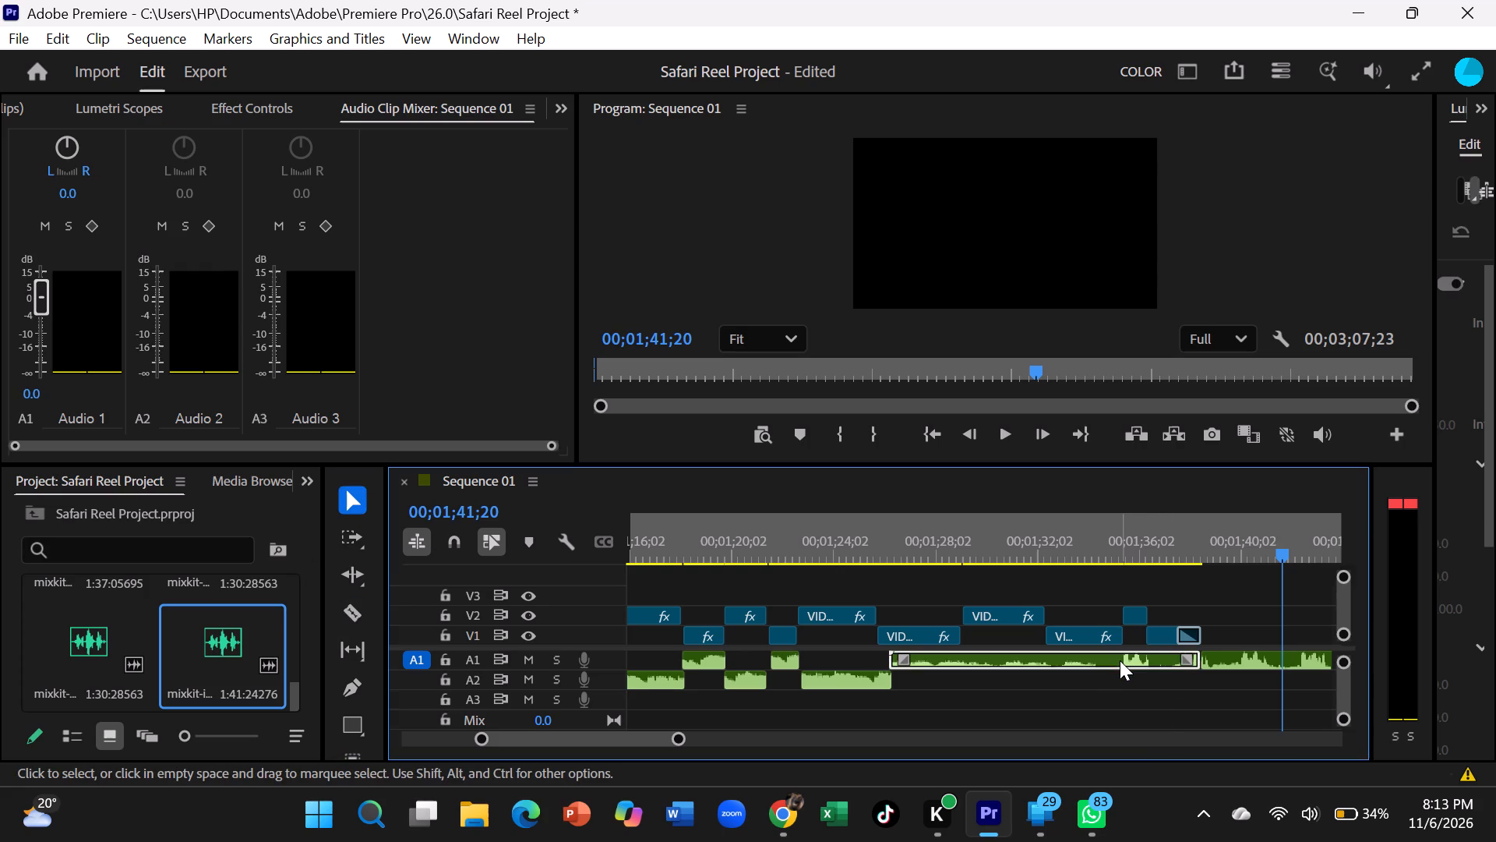
key(Delete)
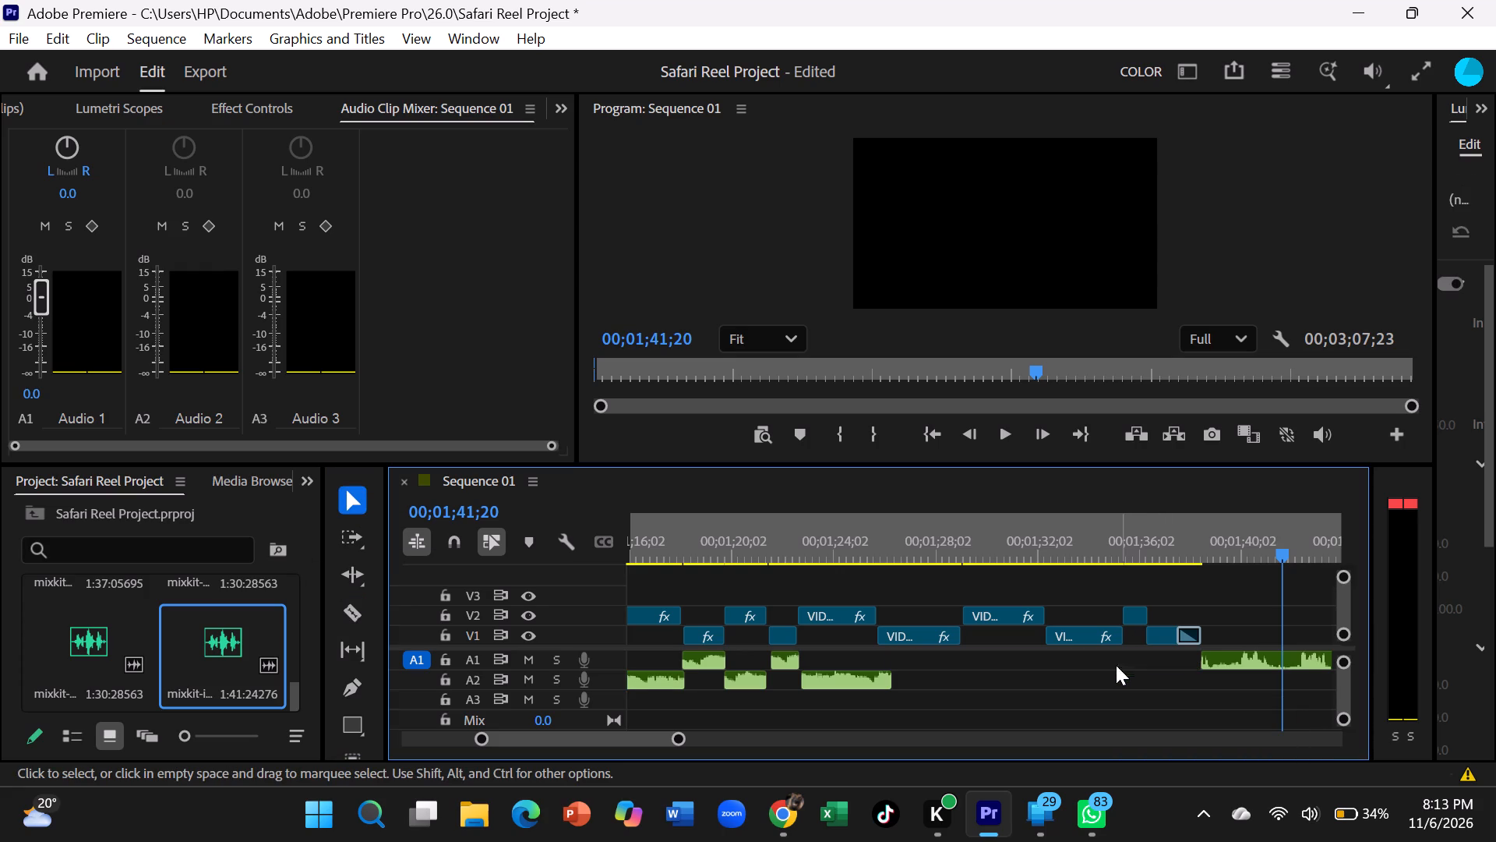
Move the remaining closing music earlier on A1 so it starts at about 00;01;25;23, slightly overlapping the last A2 segment.
click(348, 614)
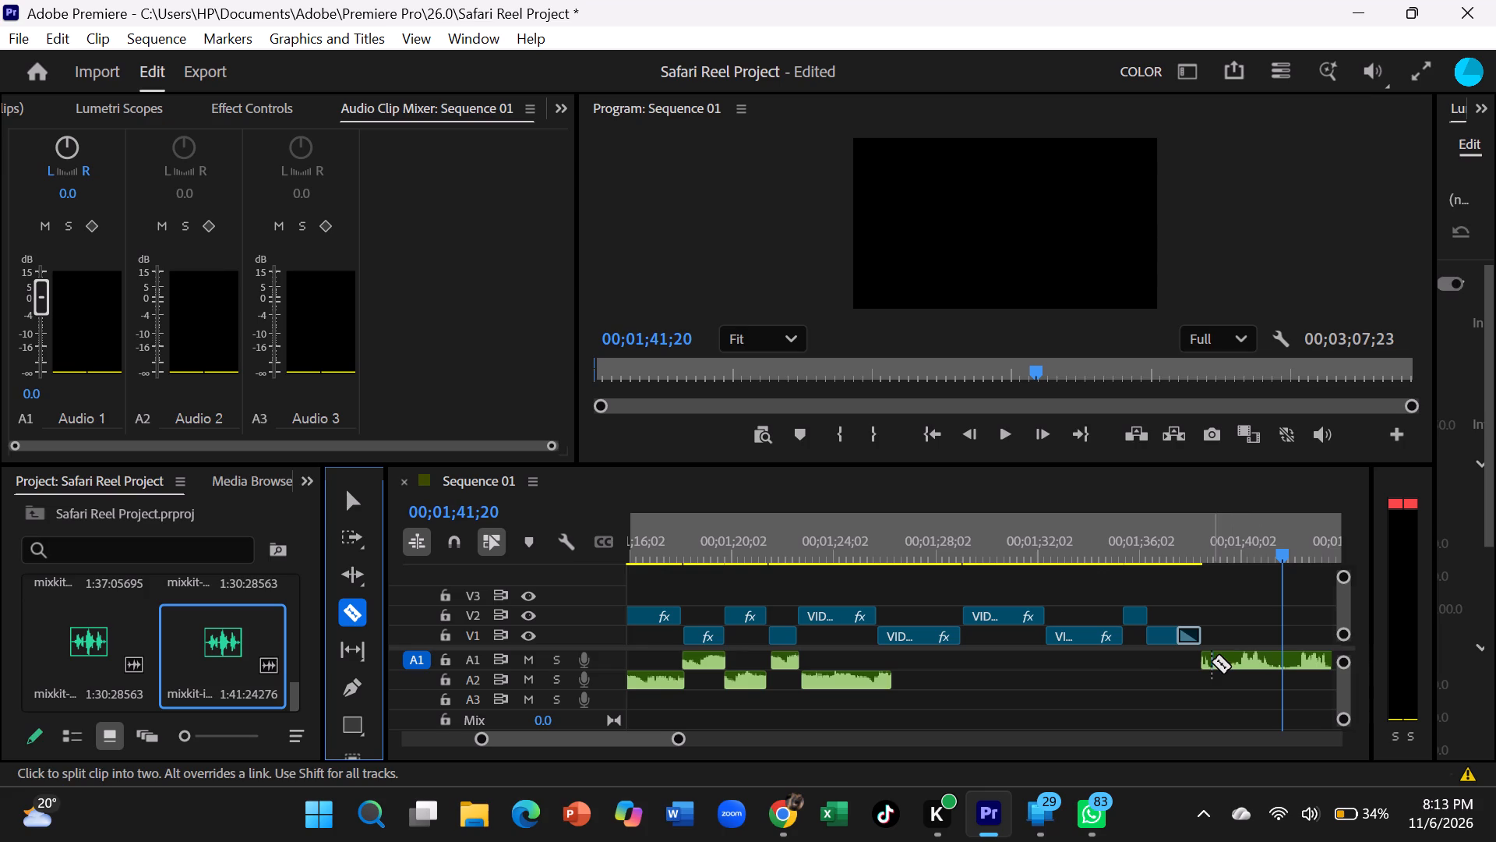
click(351, 506)
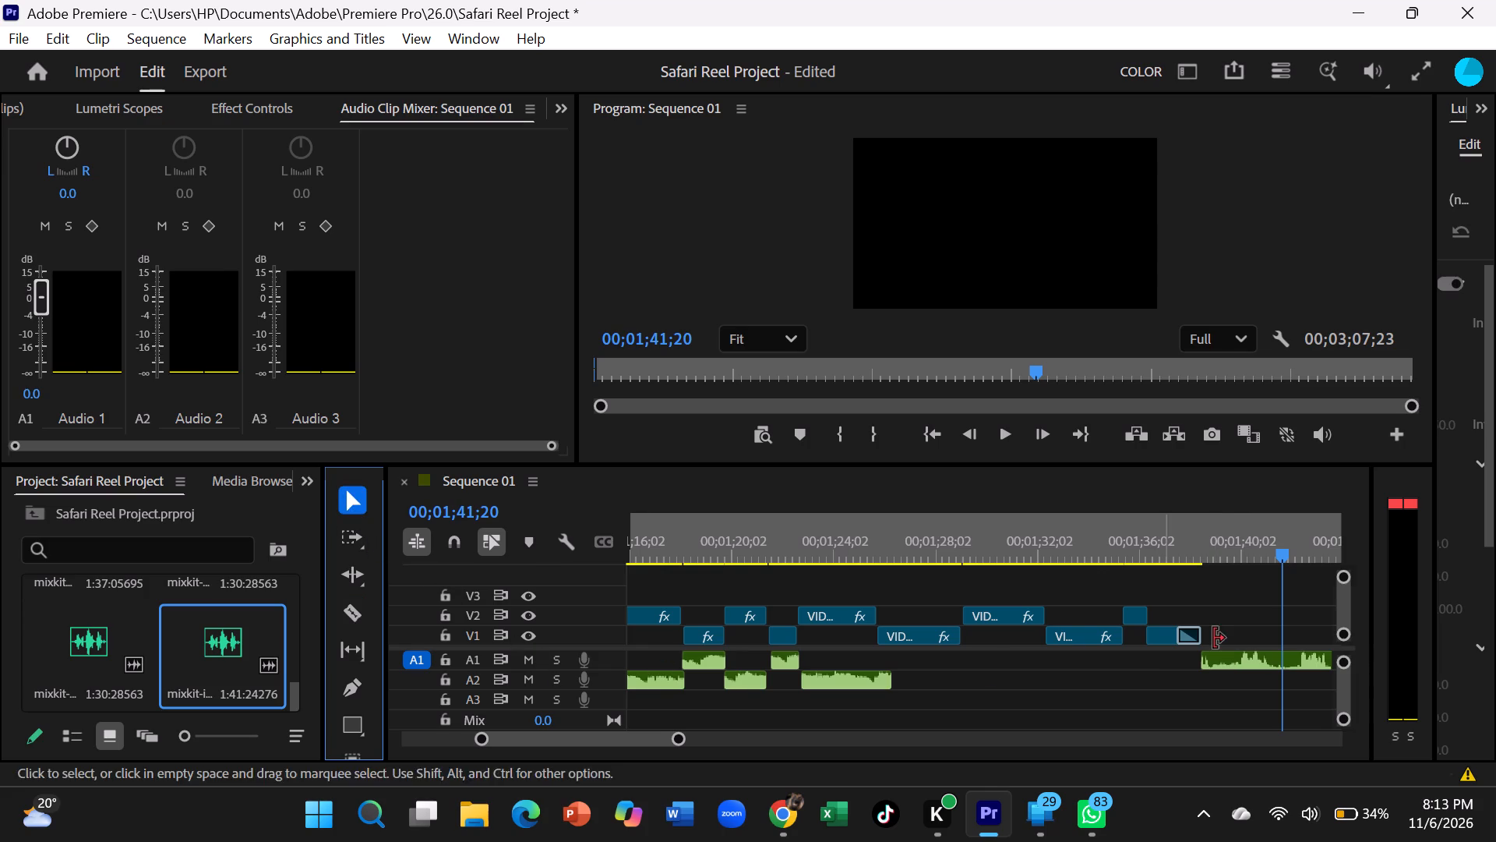
drag(1228, 656, 1160, 670)
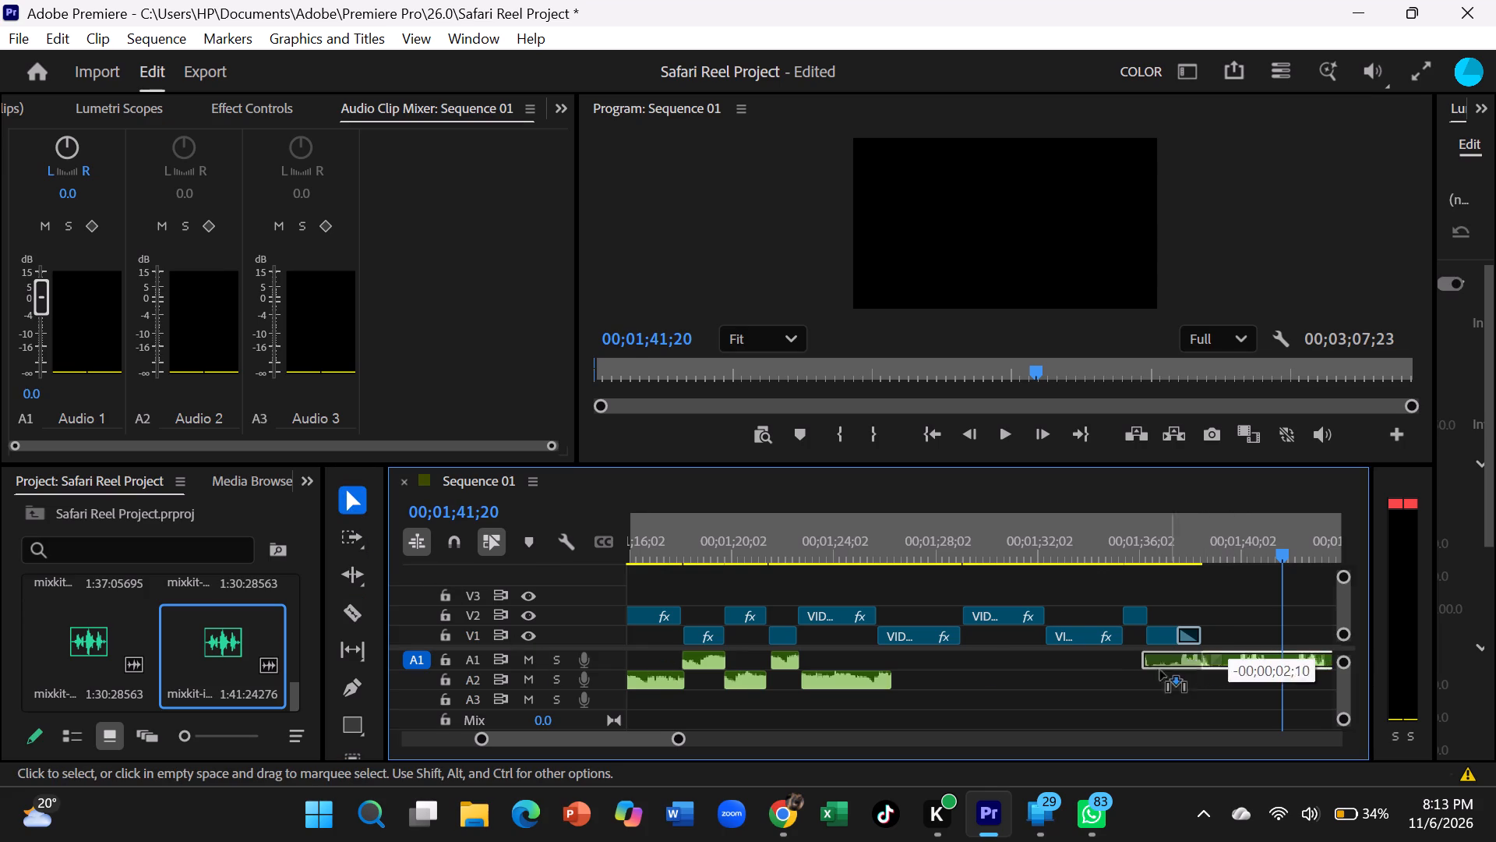
drag(1160, 670, 918, 663)
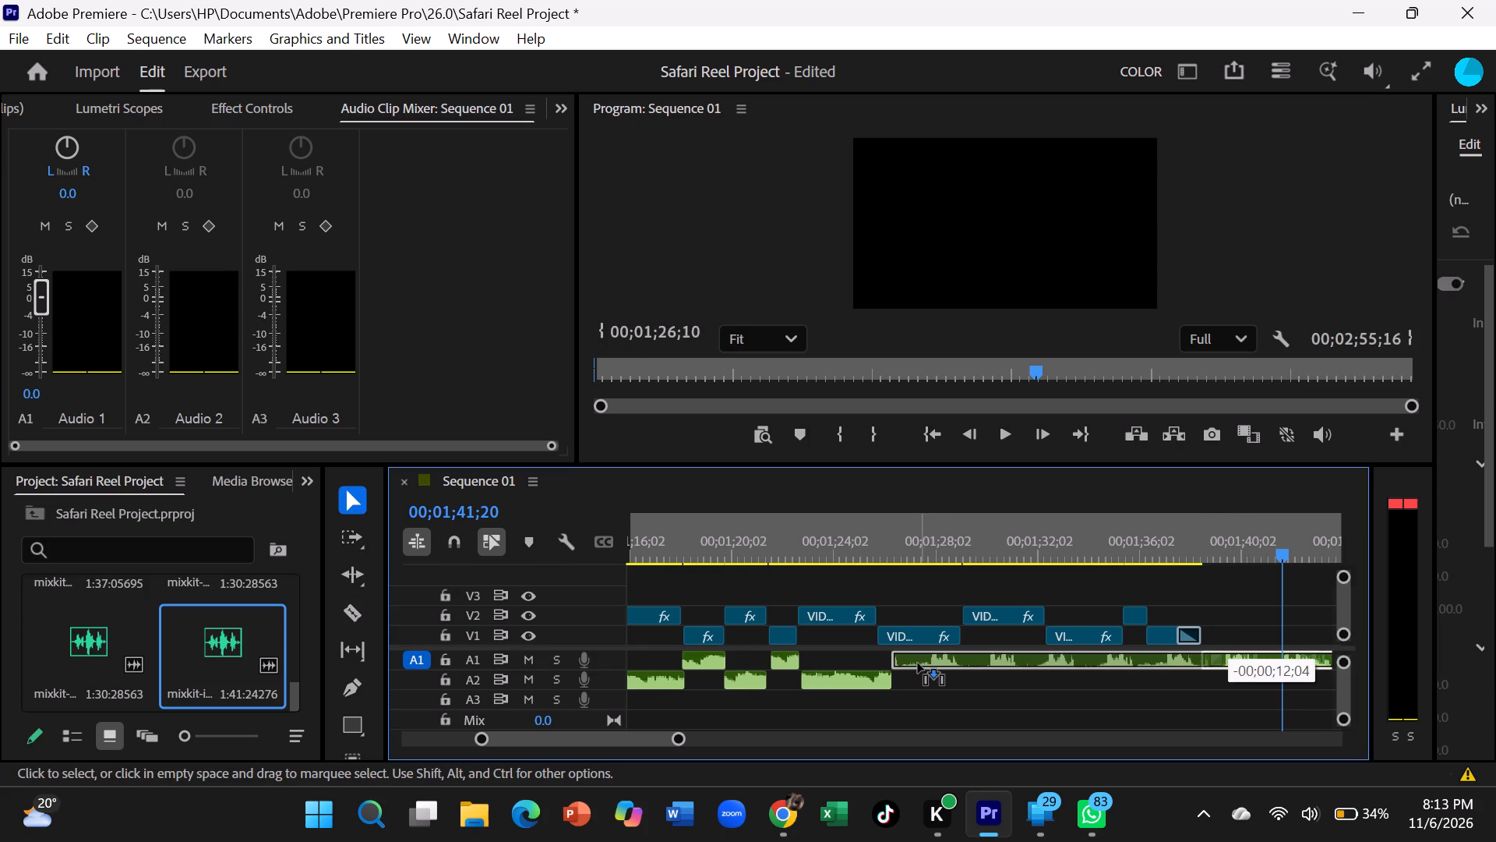
drag(918, 663, 903, 656)
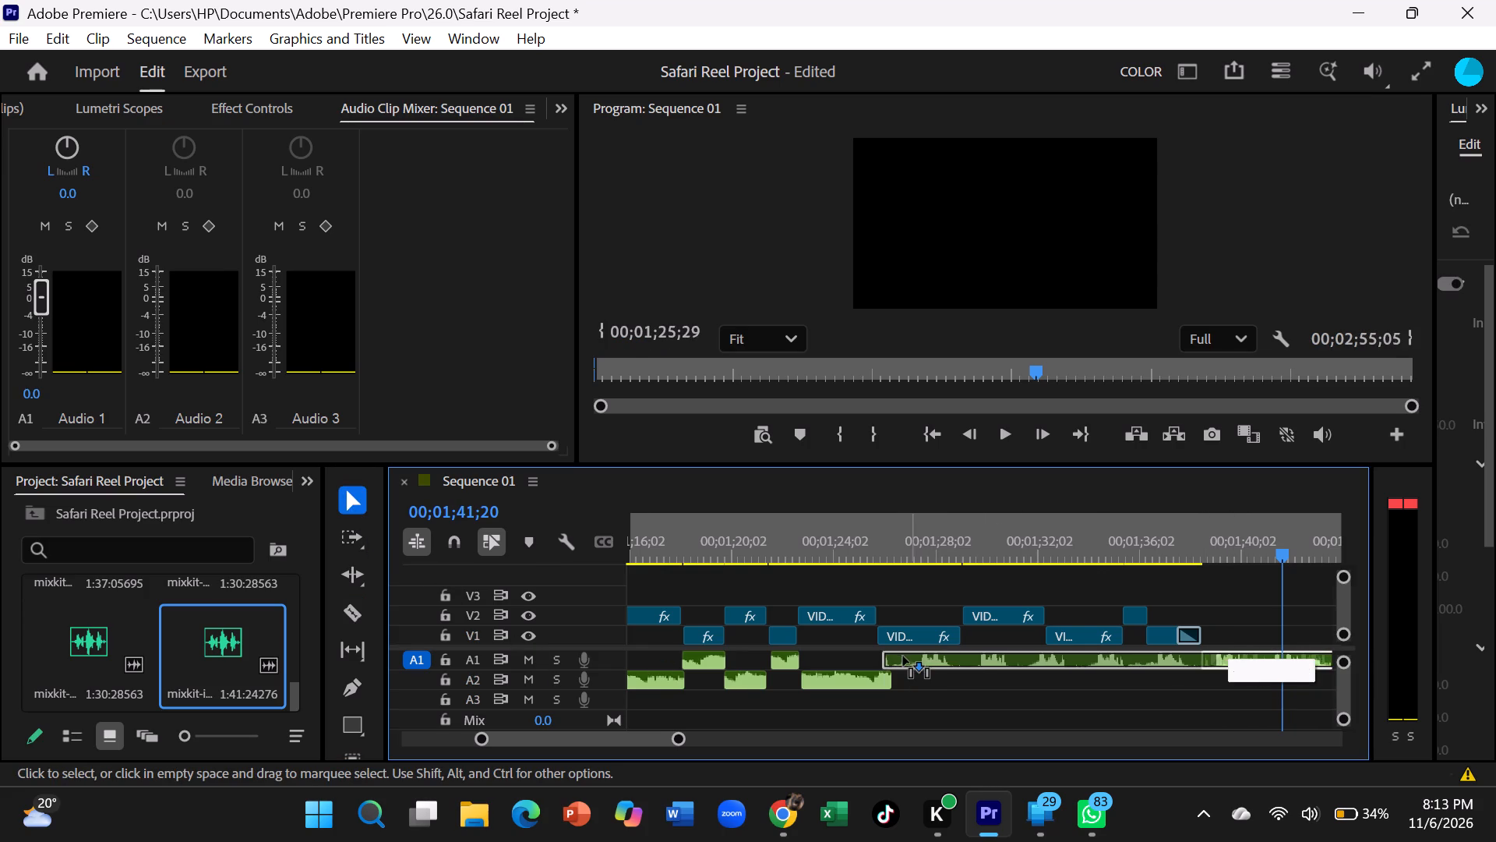
drag(903, 656, 903, 656)
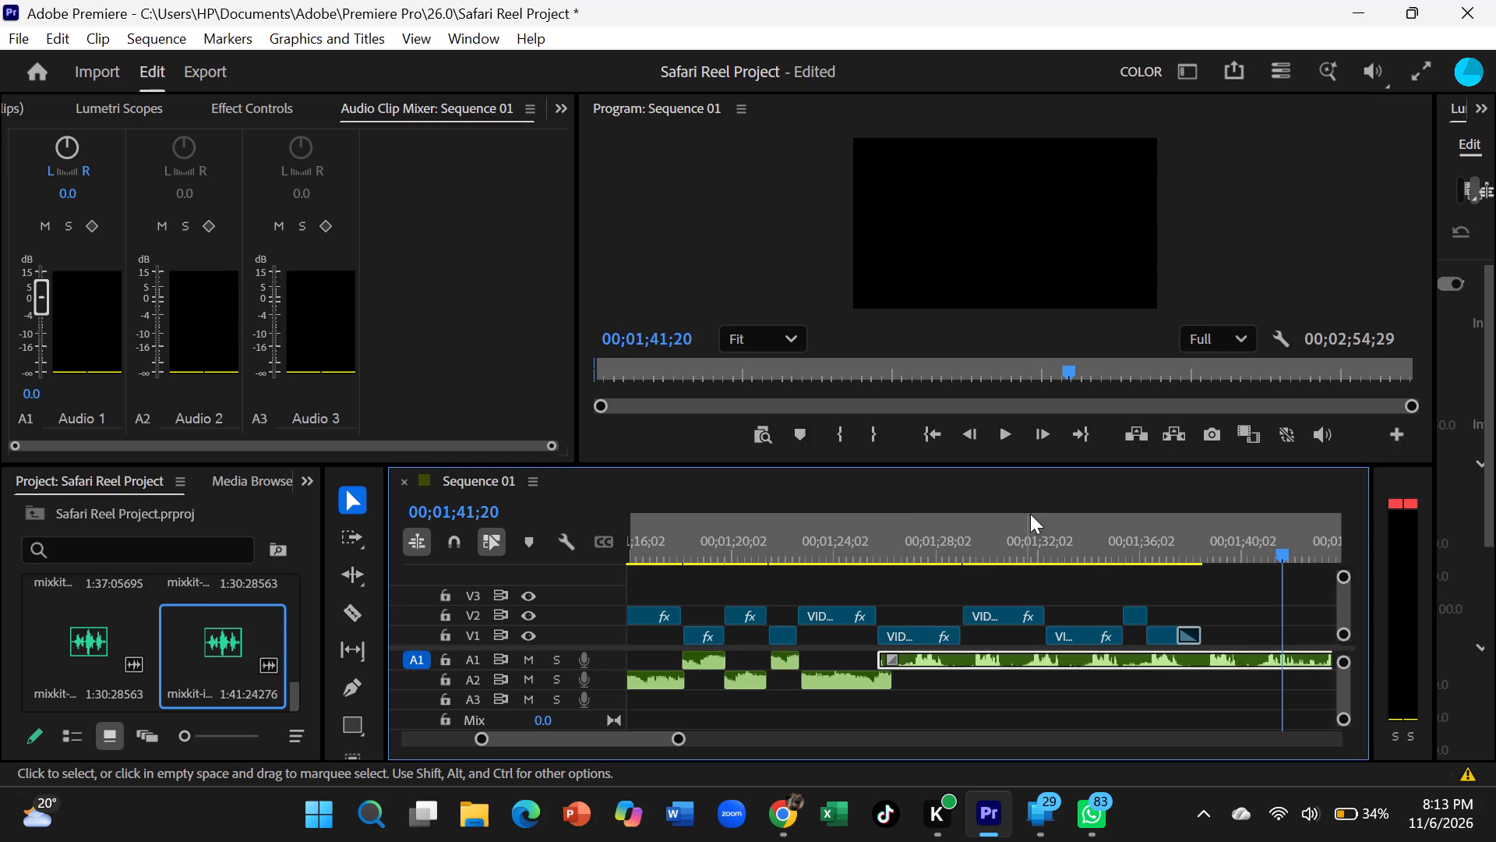
Play the sequence from 00;00;00;00 to review the edit with the repositioned closing music.
click(1003, 443)
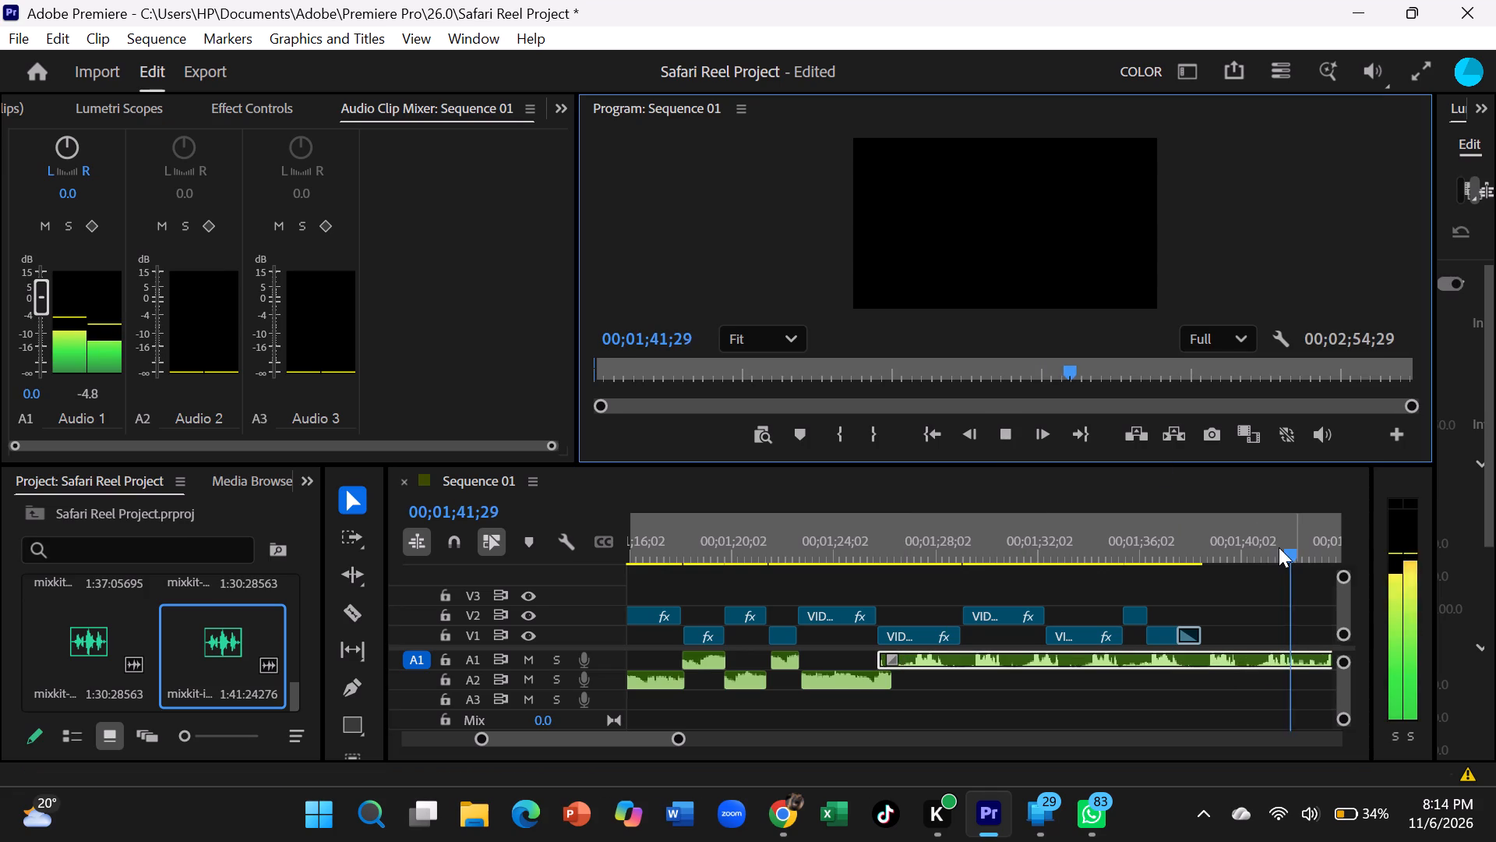
drag(1279, 547, 819, 704)
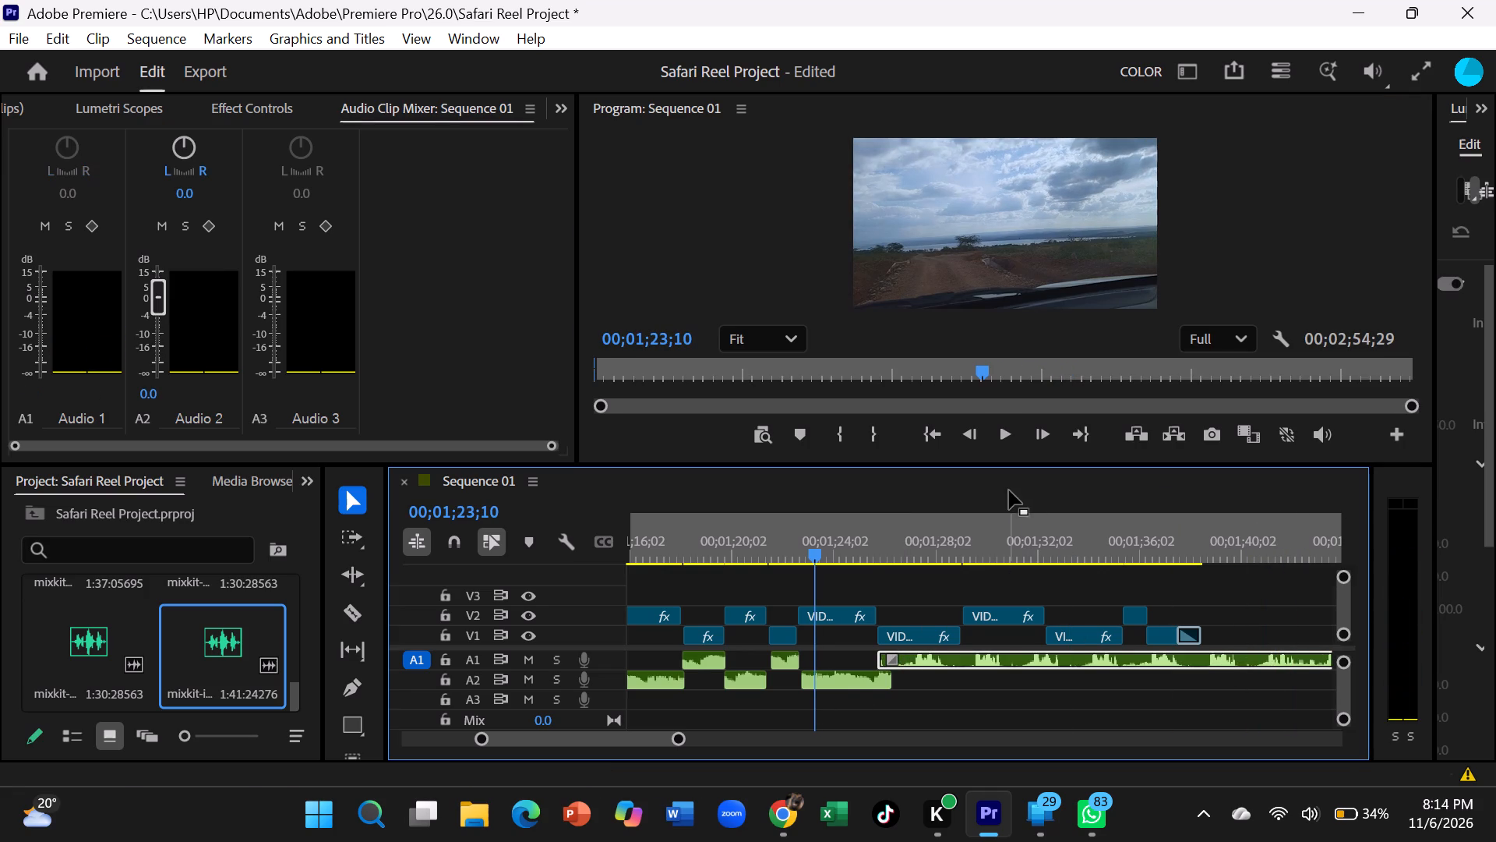
click(1007, 454)
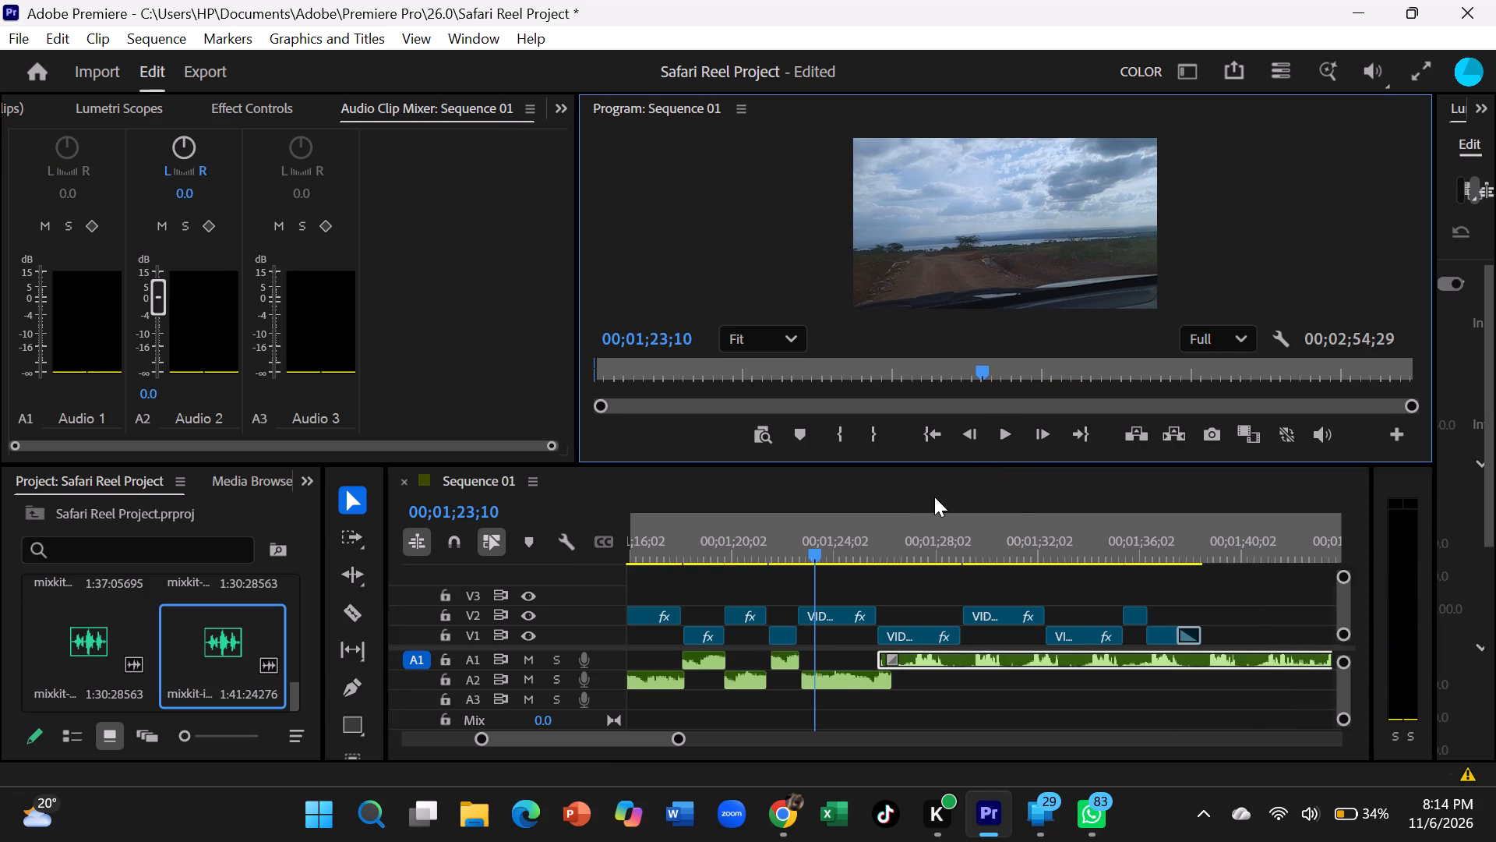
key(Home)
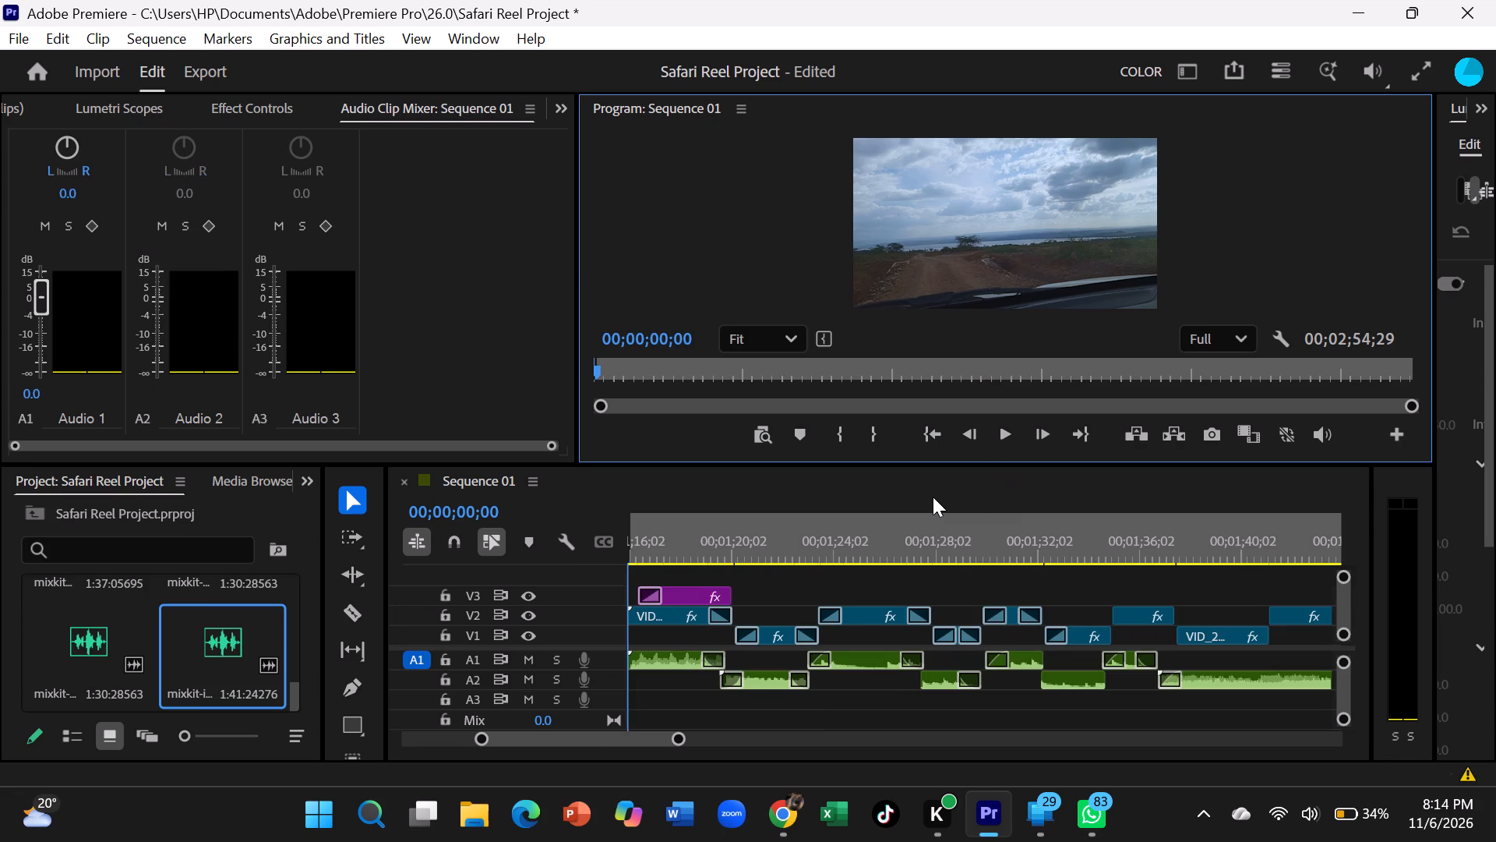
key(space)
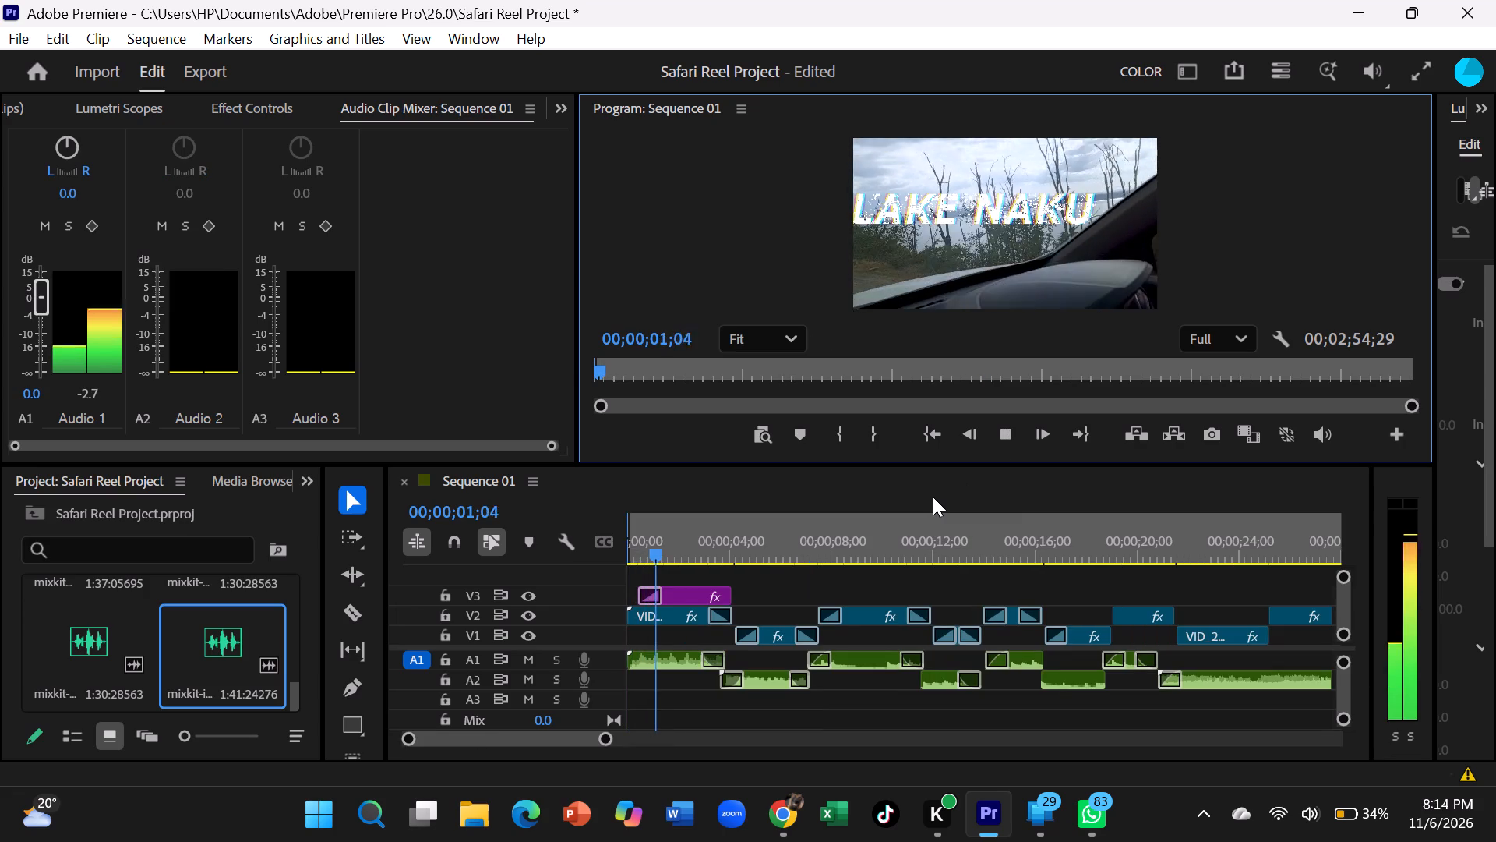
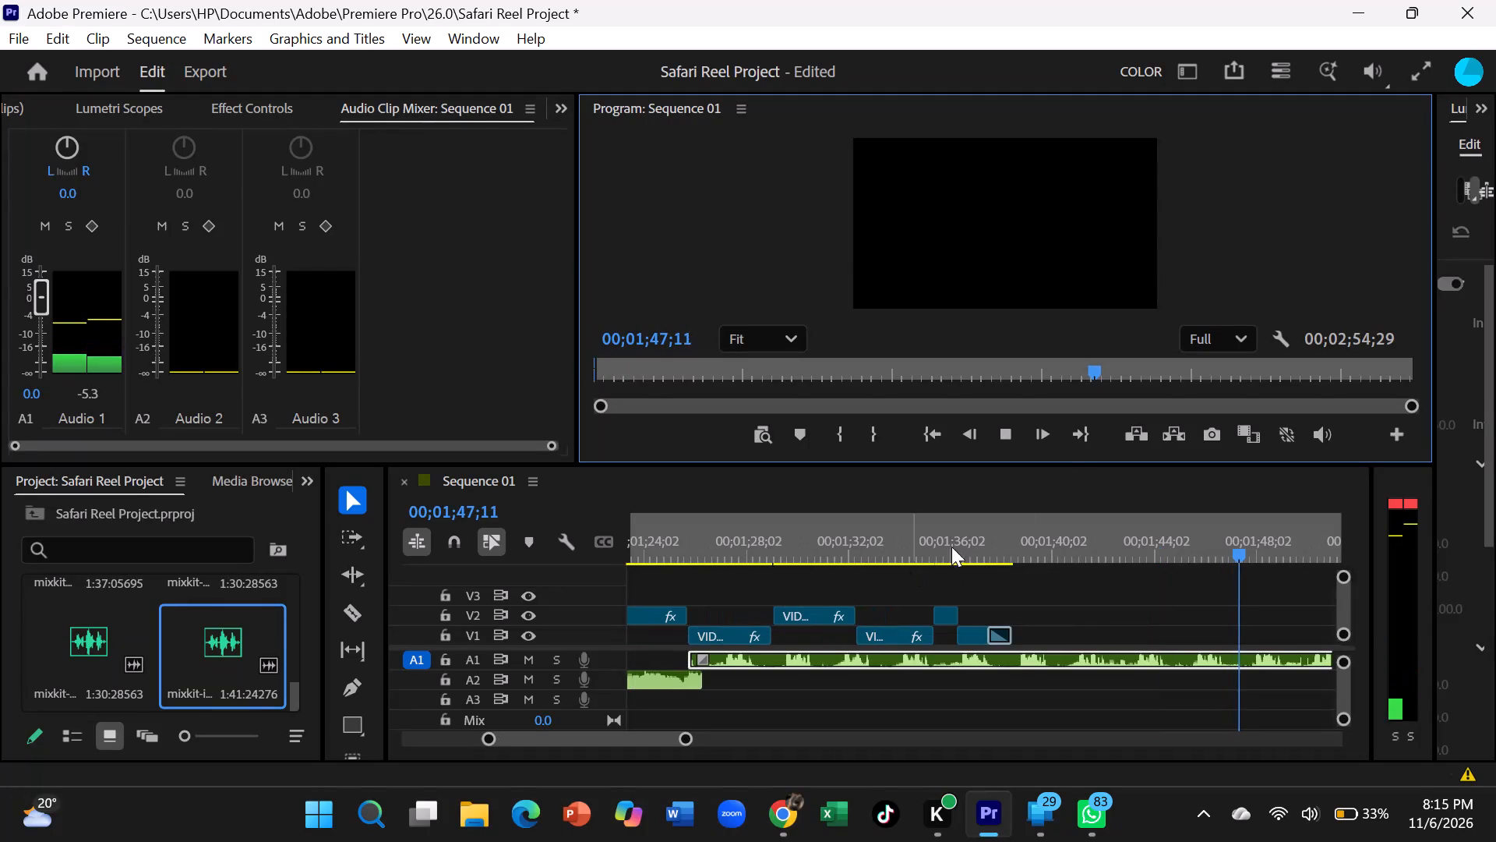
Stop playback and split the closing A1 music at the four video cuts after its start and at the video's end.
click(1010, 426)
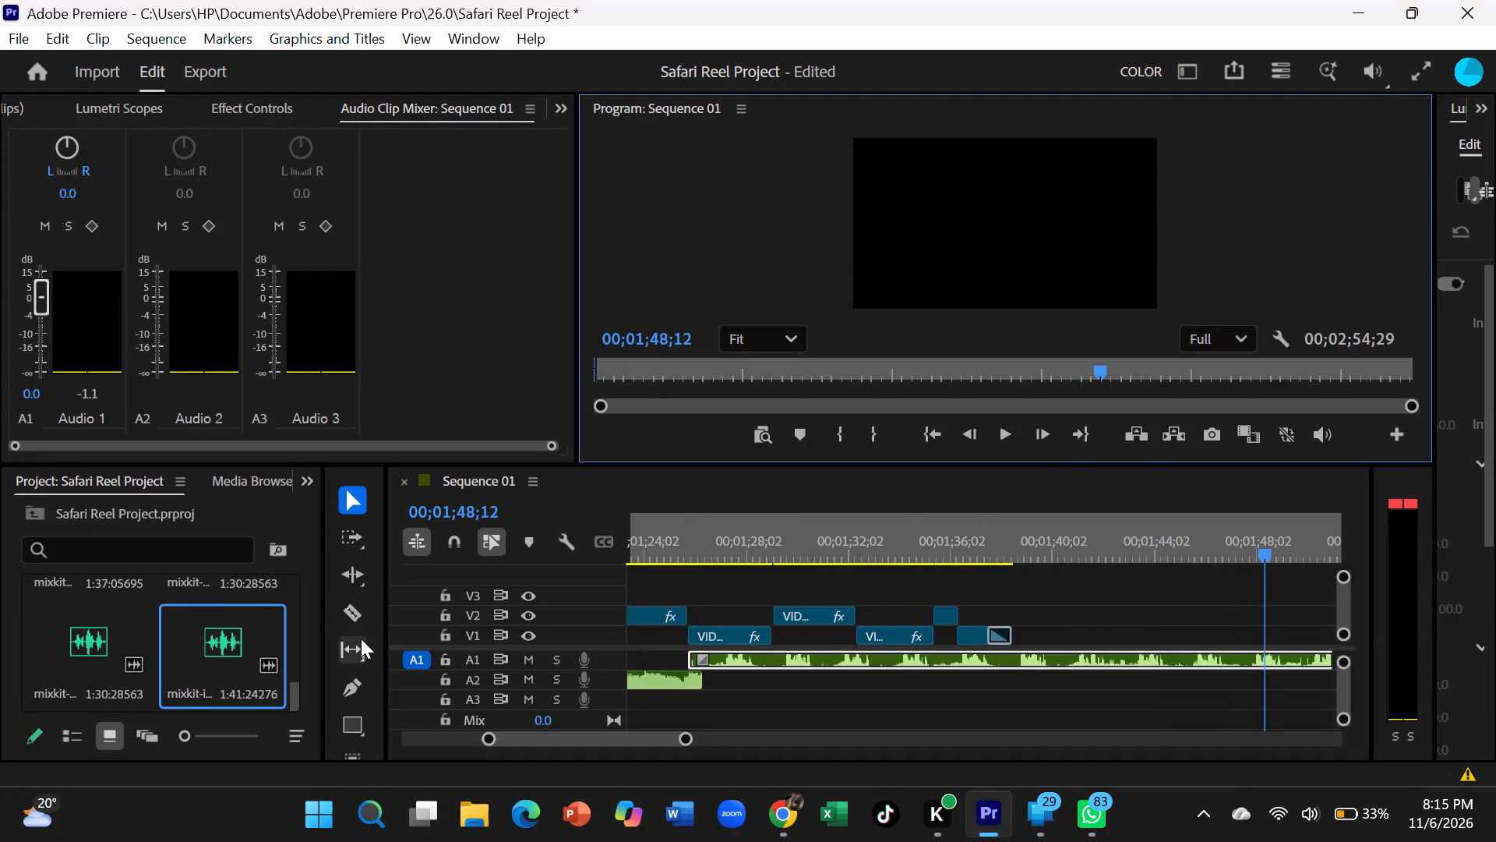
click(338, 617)
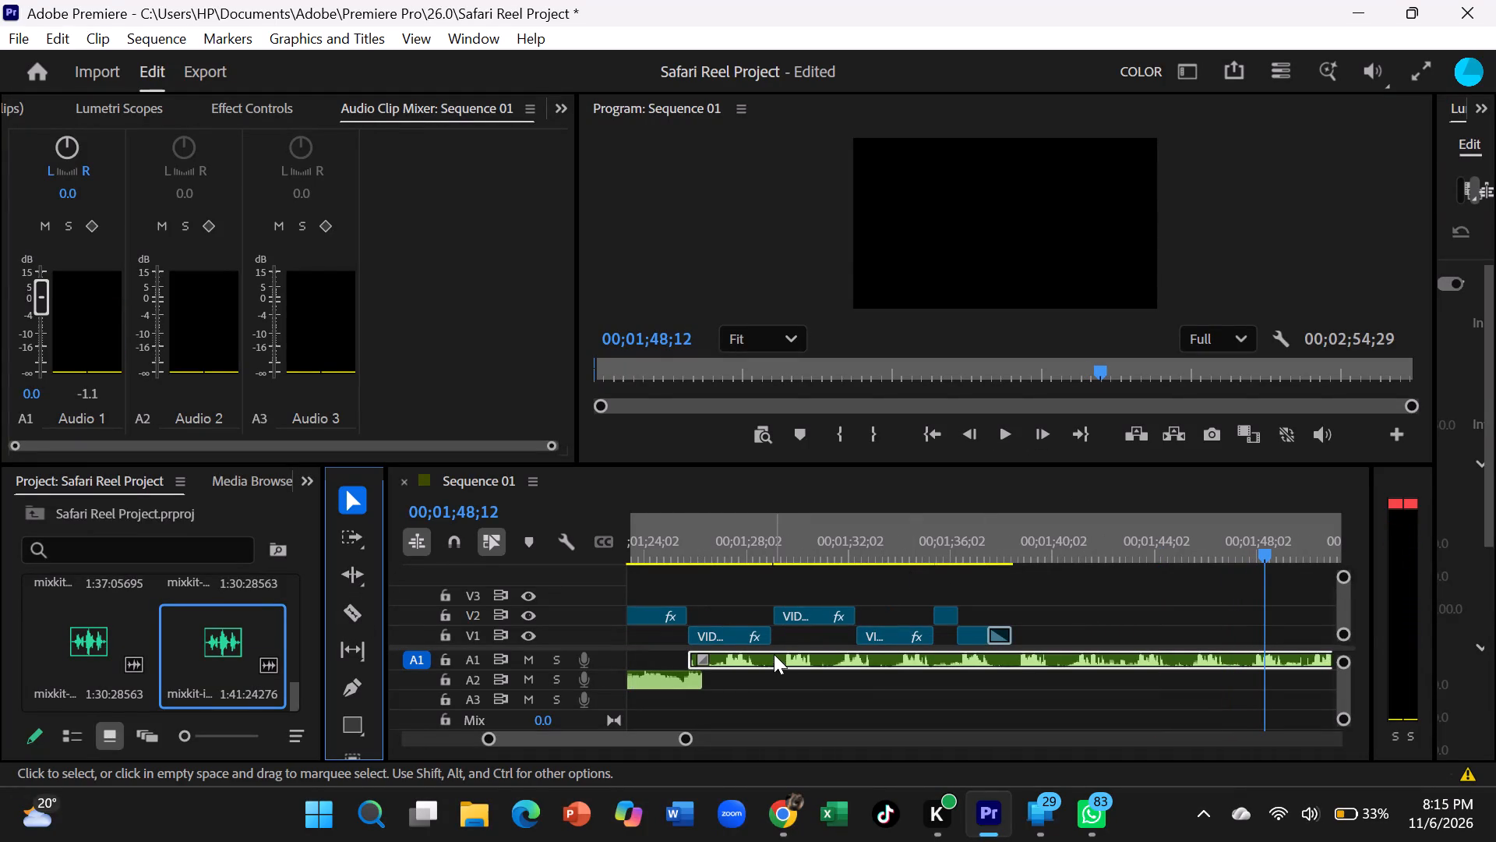
click(773, 660)
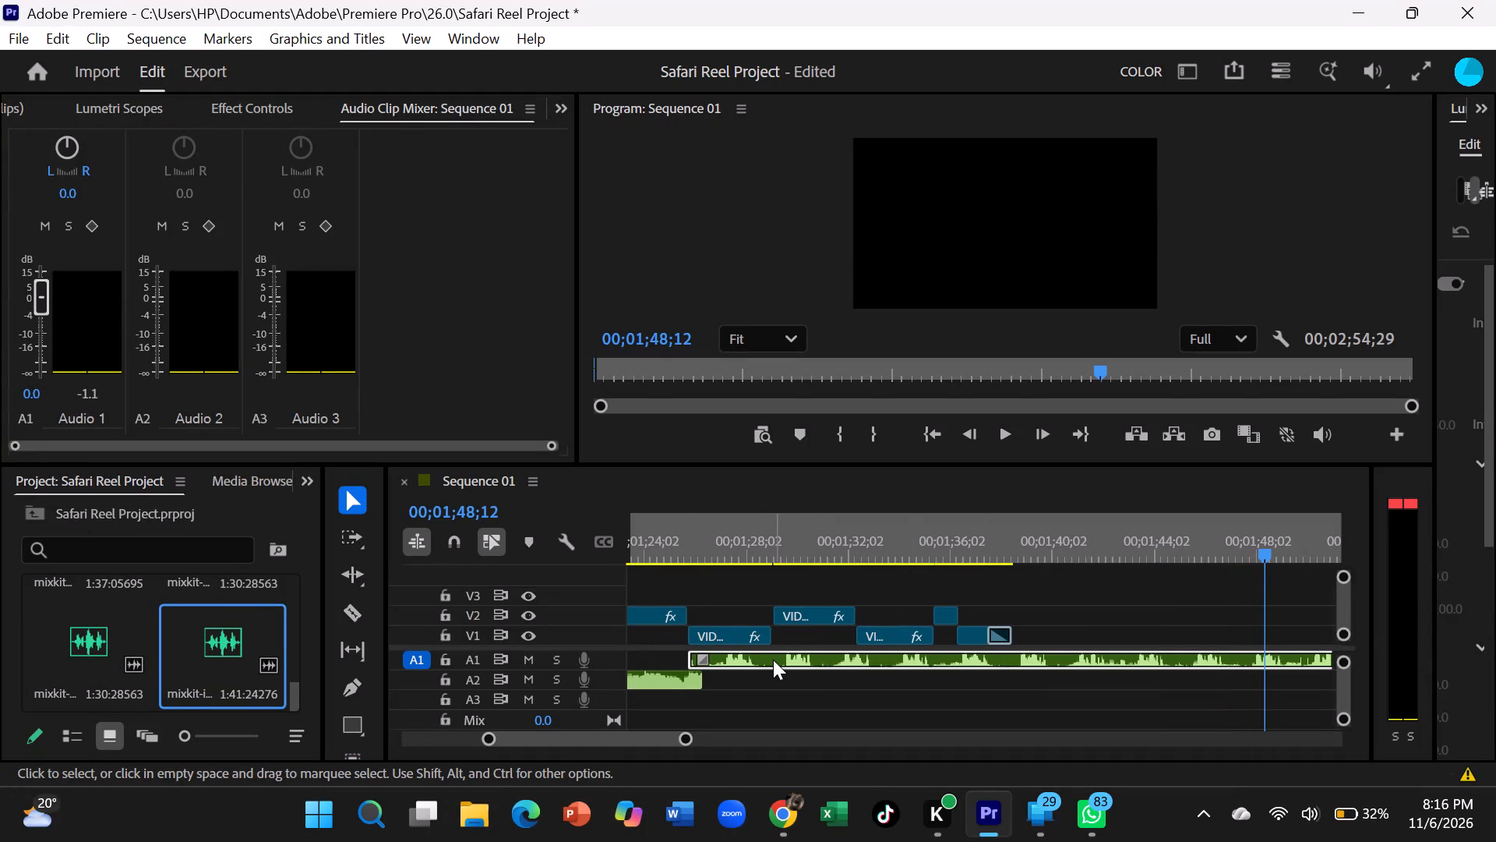
click(773, 660)
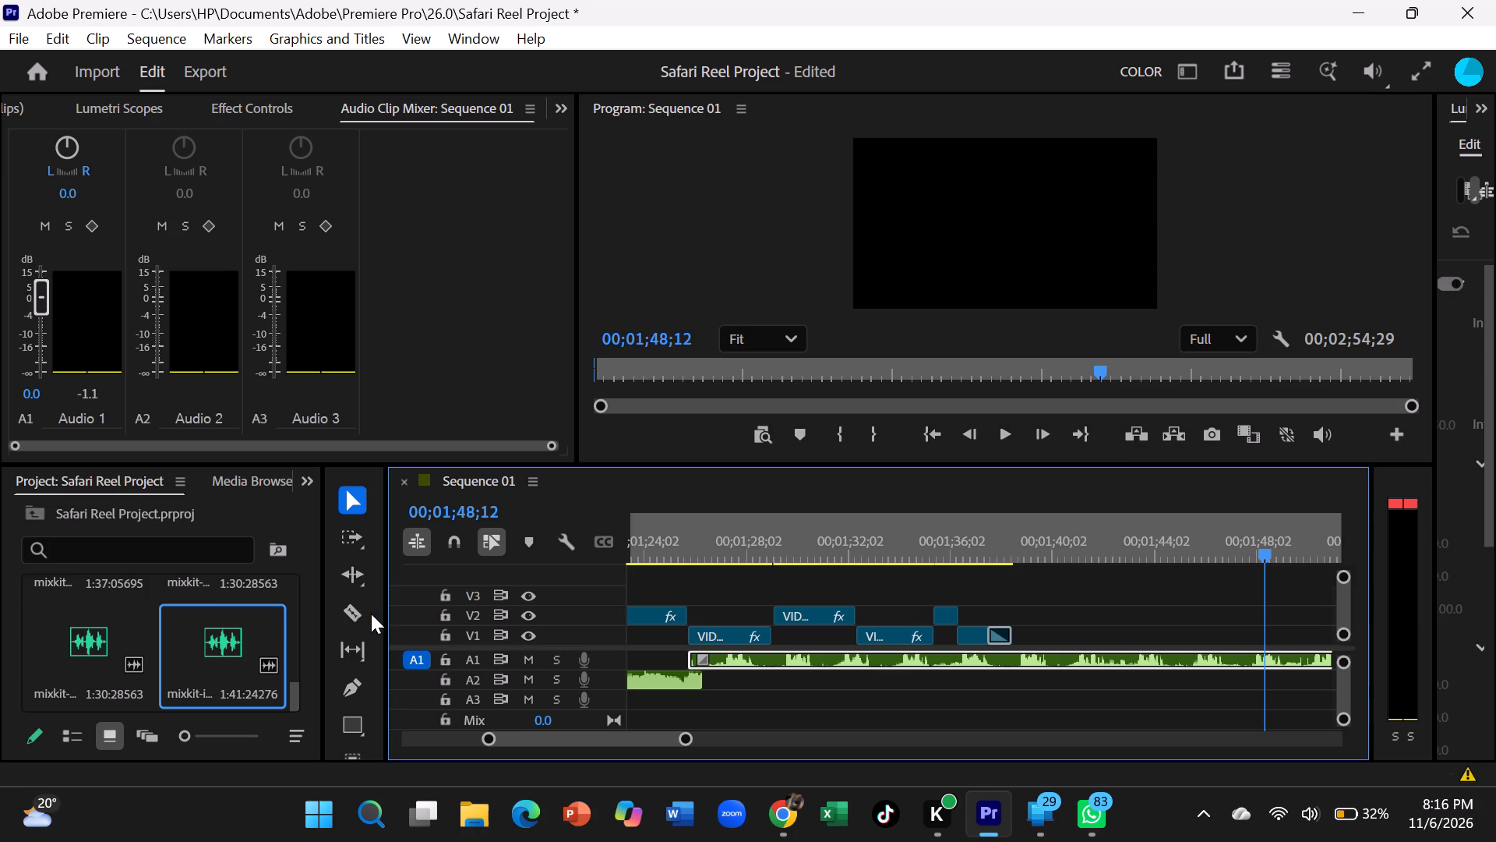
click(351, 617)
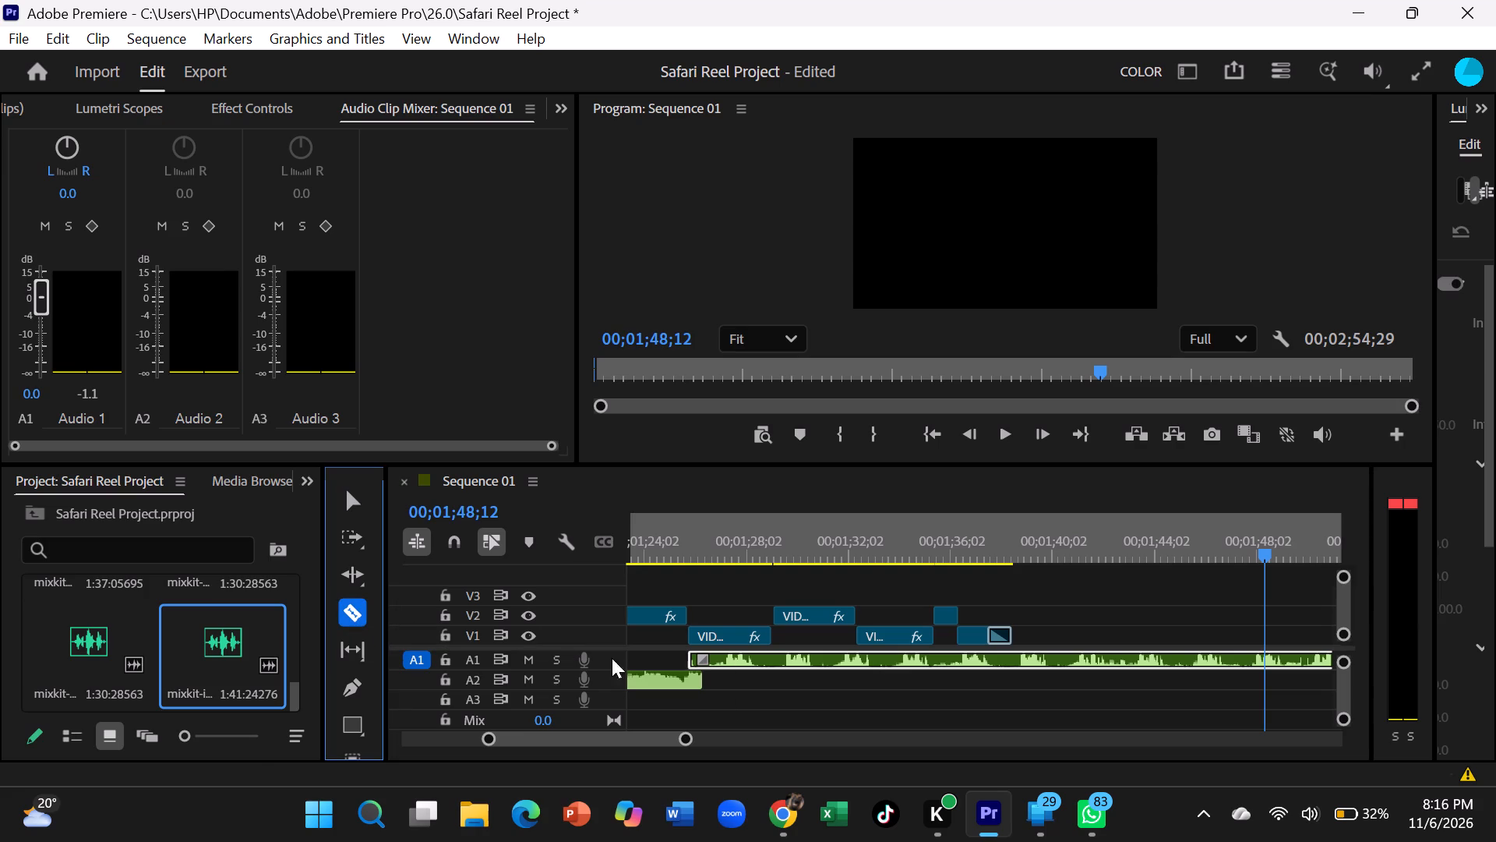
click(773, 664)
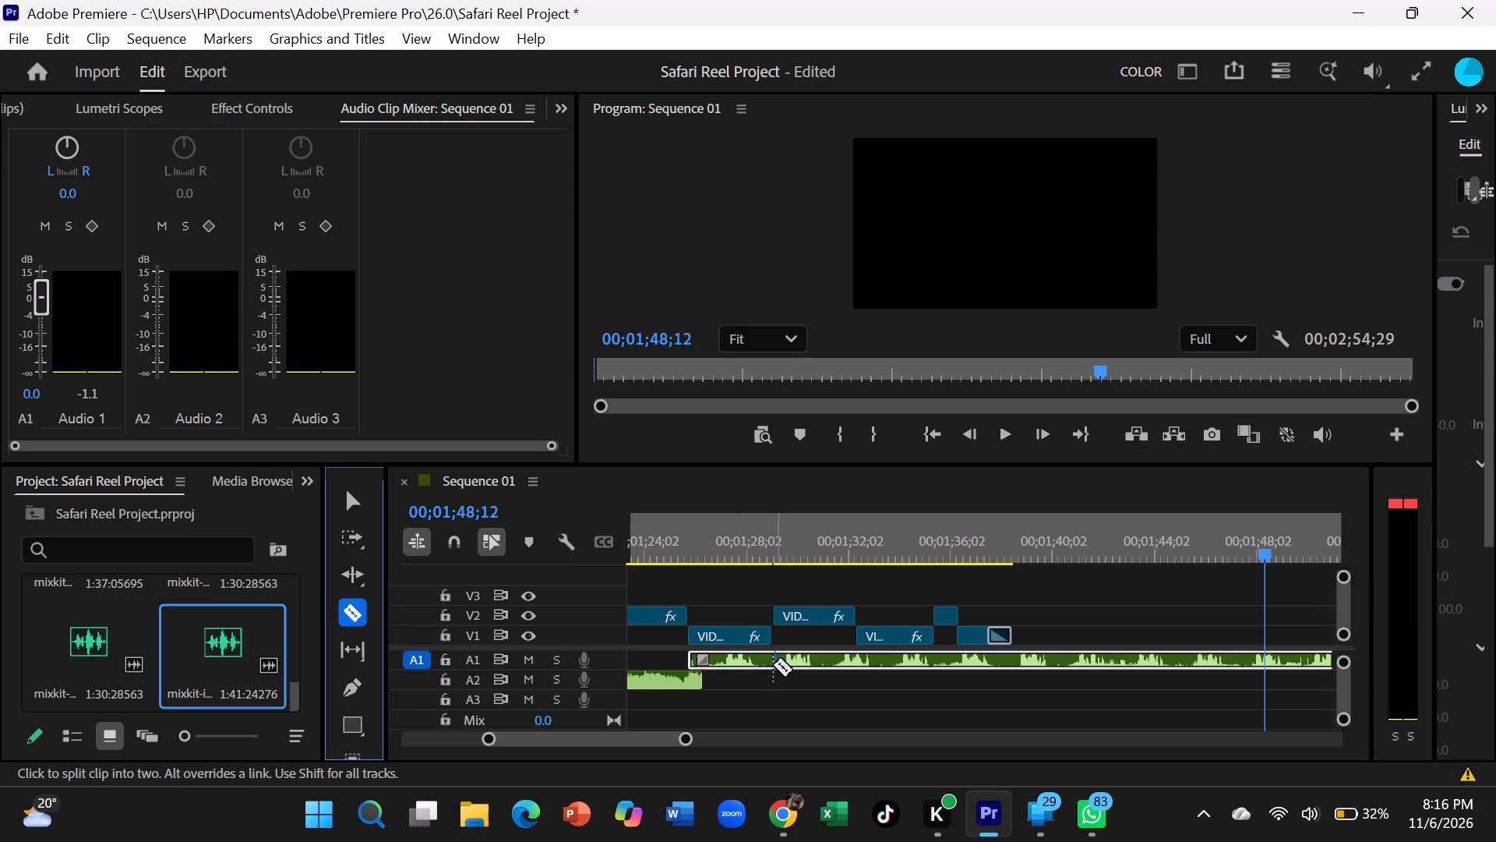
click(856, 657)
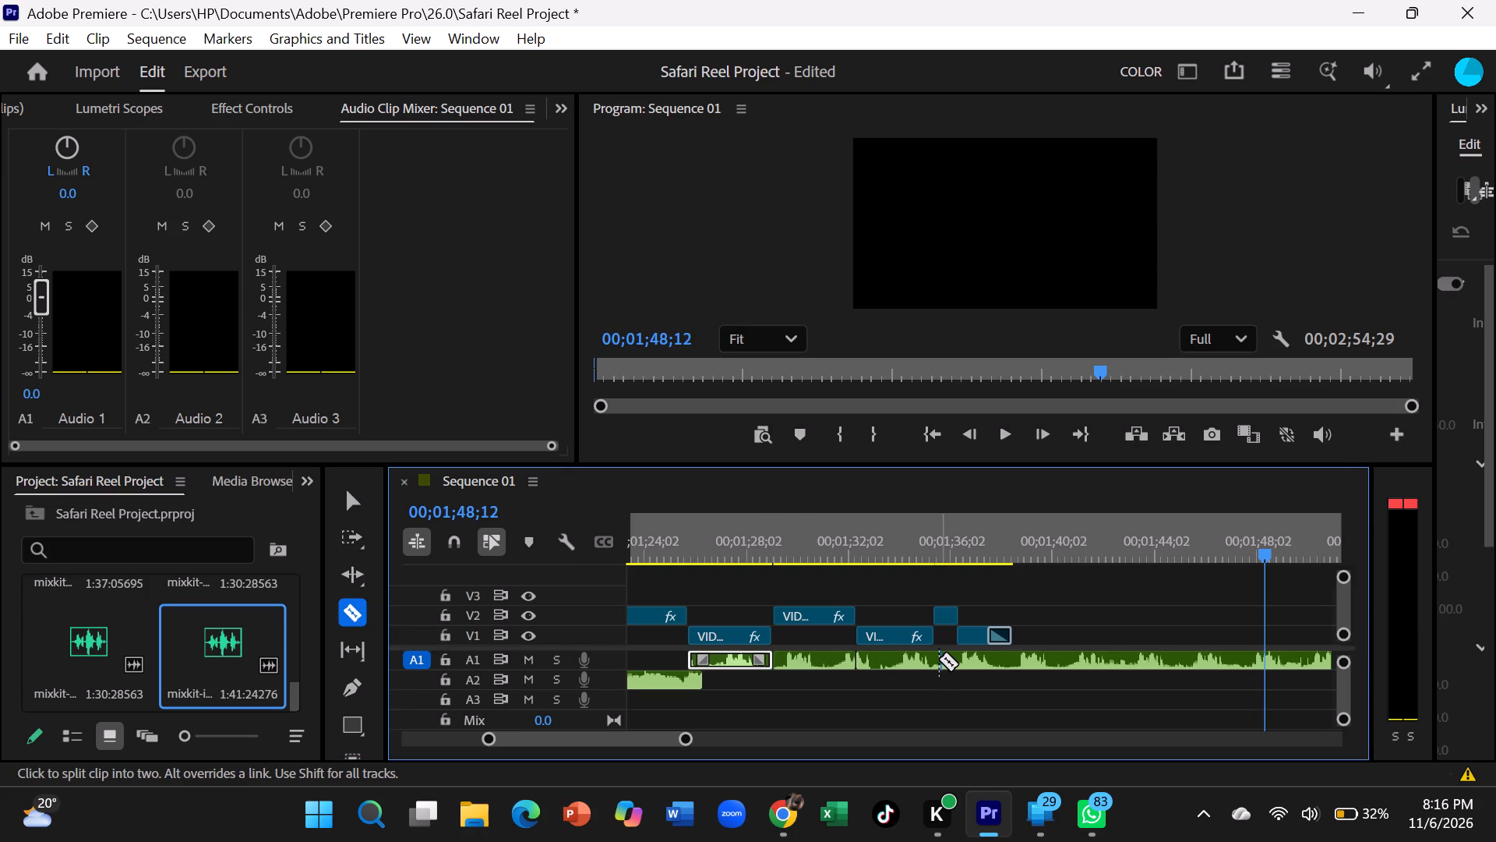
click(933, 660)
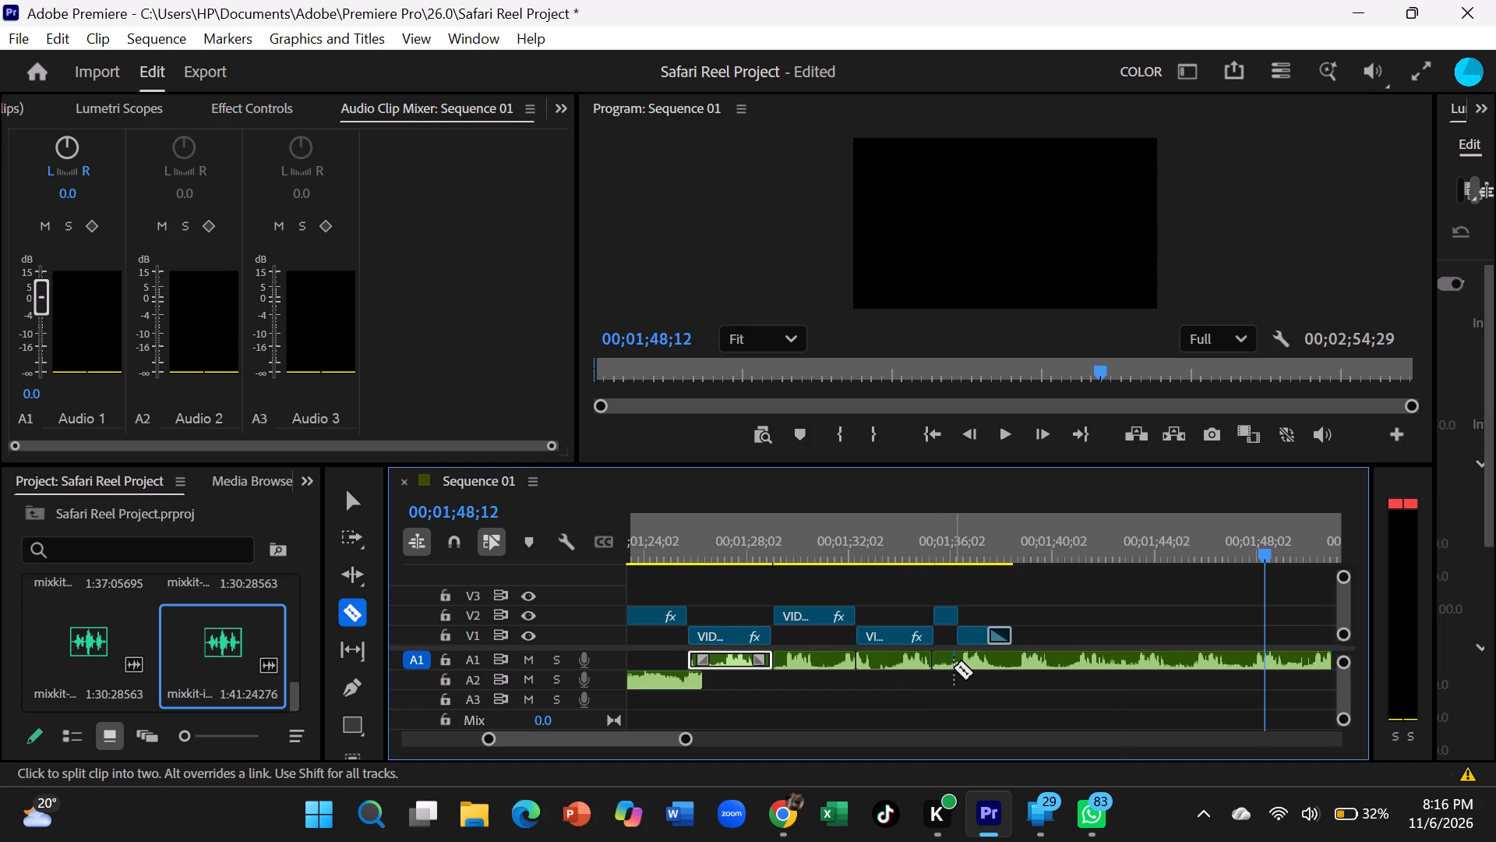
click(957, 665)
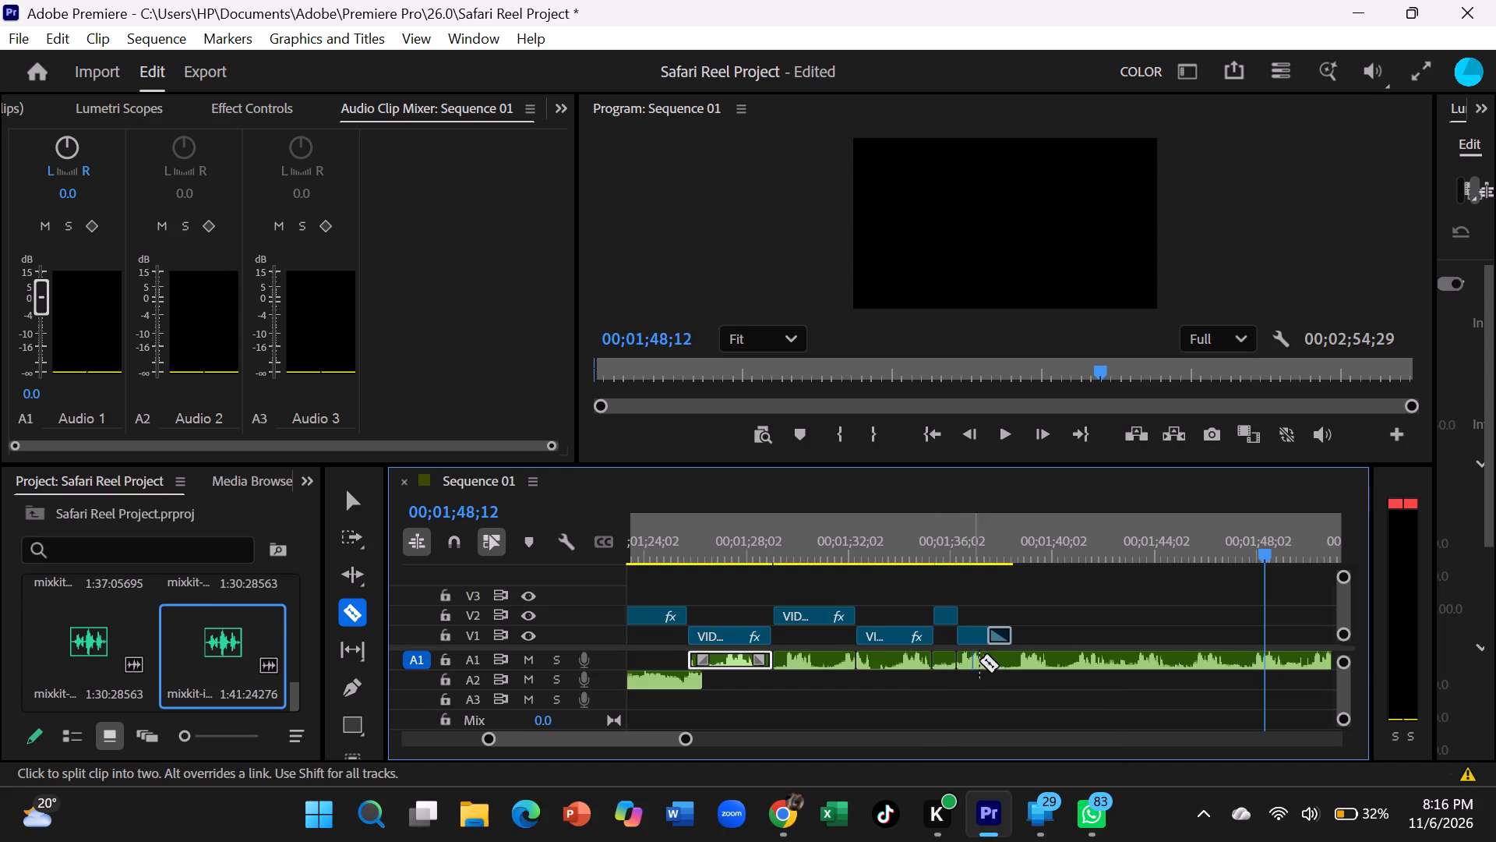
click(1017, 666)
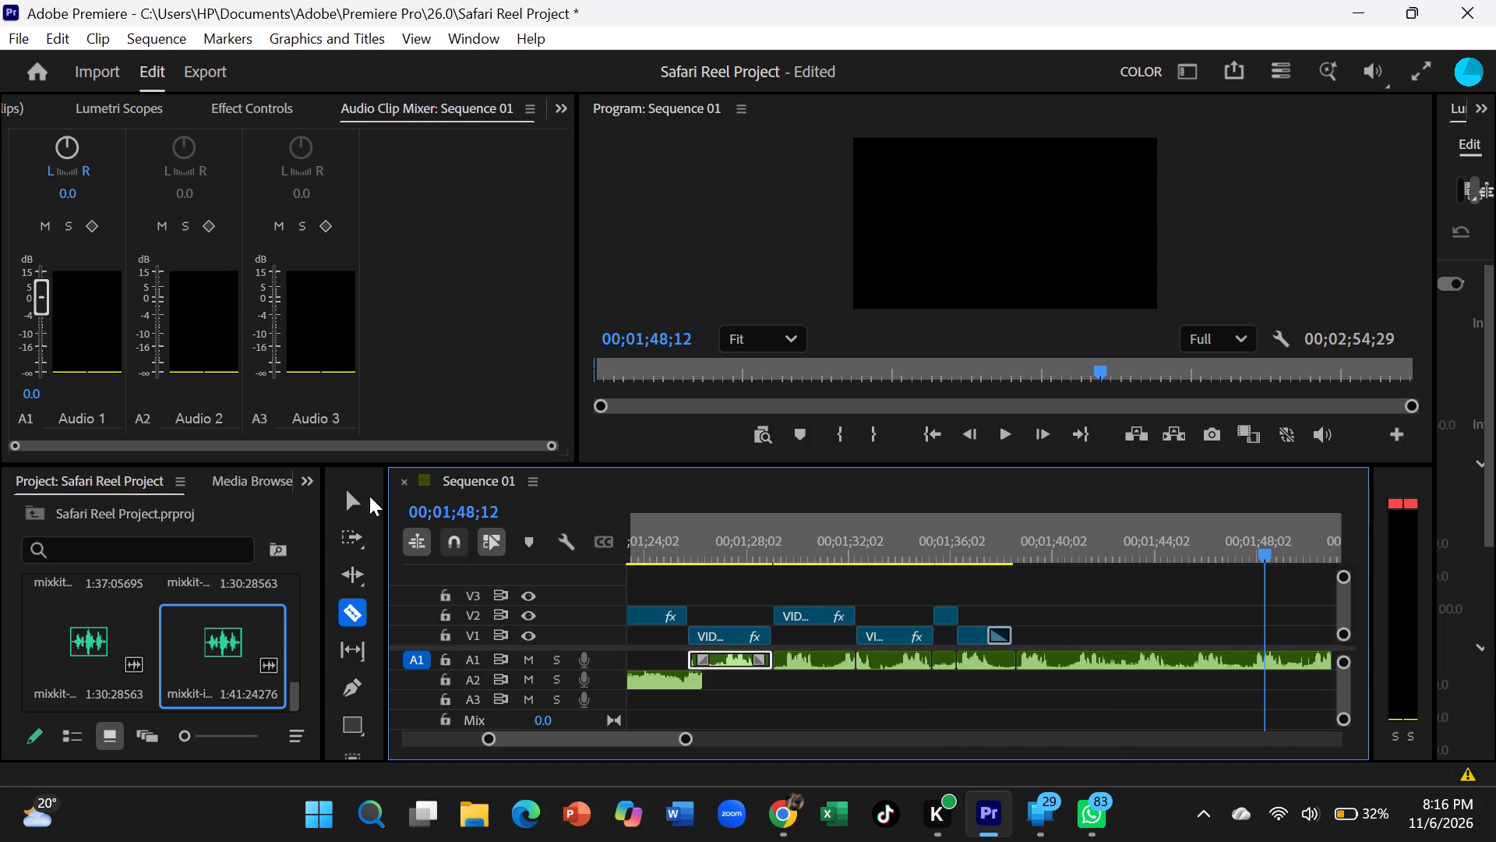
Move the second and fourth pieces of the split closing music from A1 down to A2.
click(353, 498)
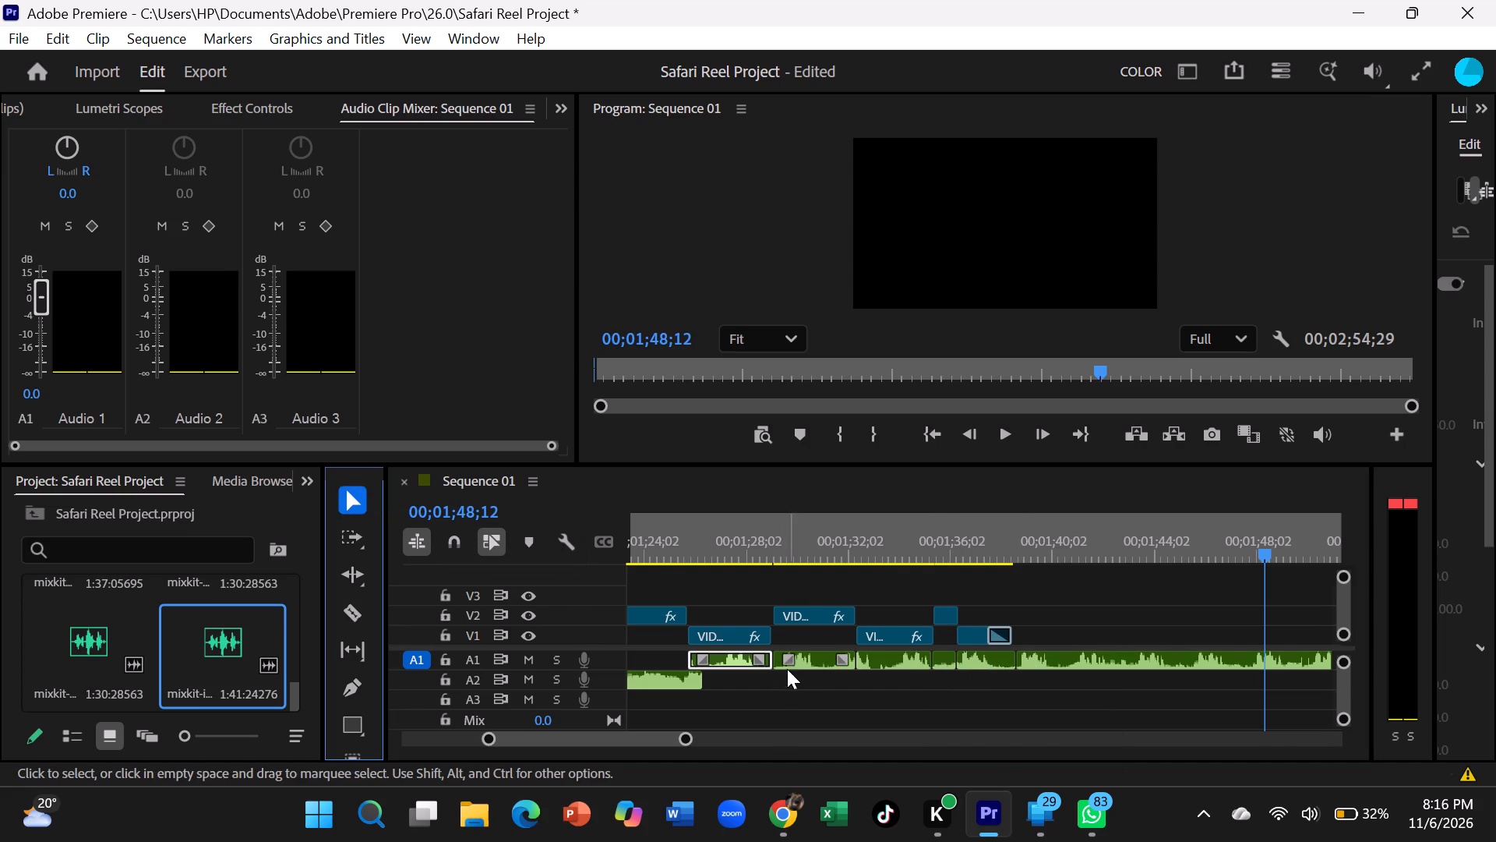
drag(788, 664, 798, 671)
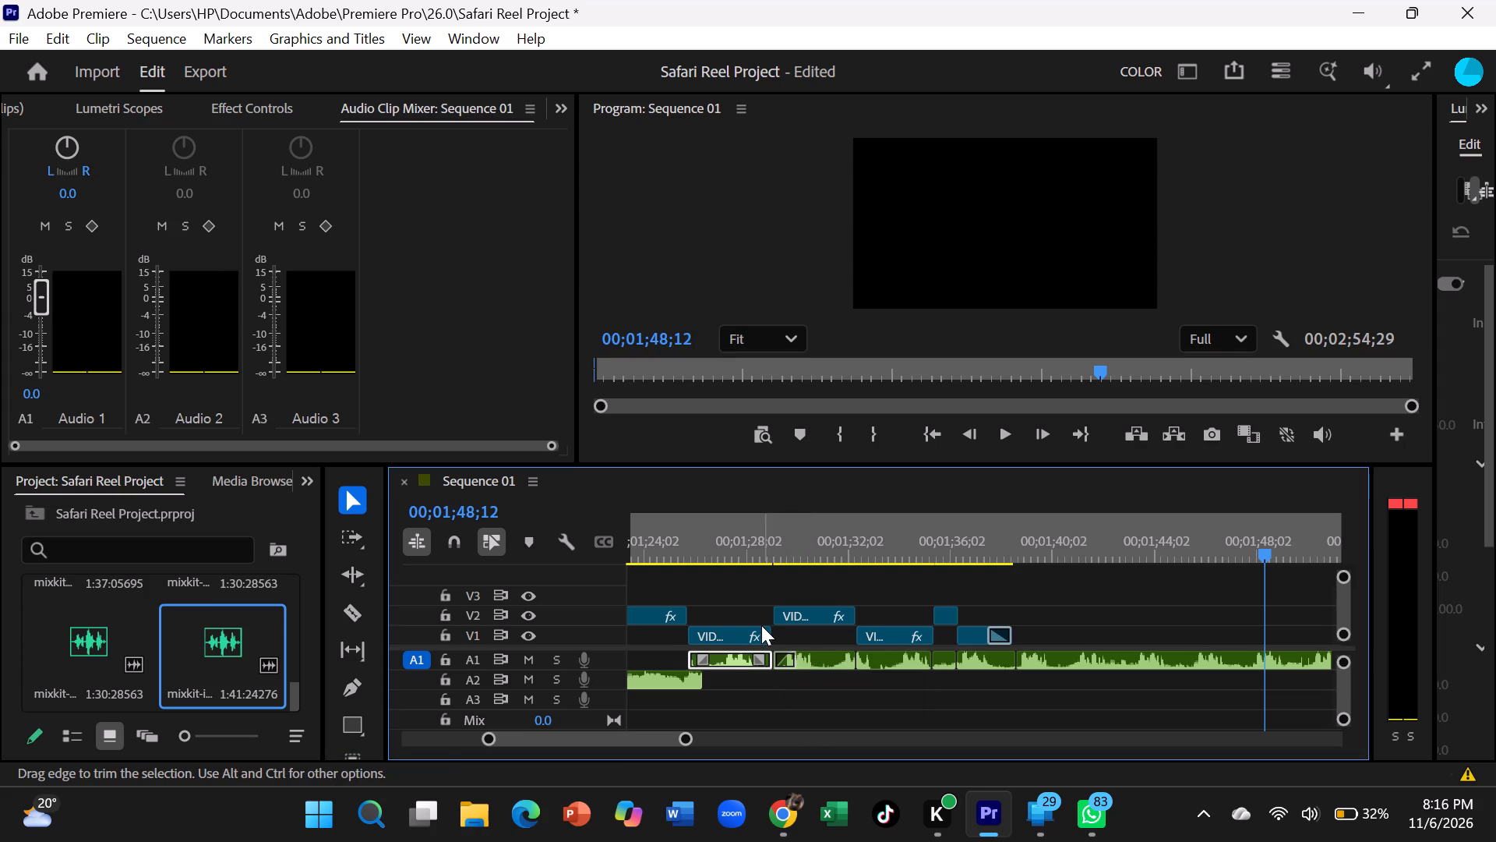
key(ctrl+z)
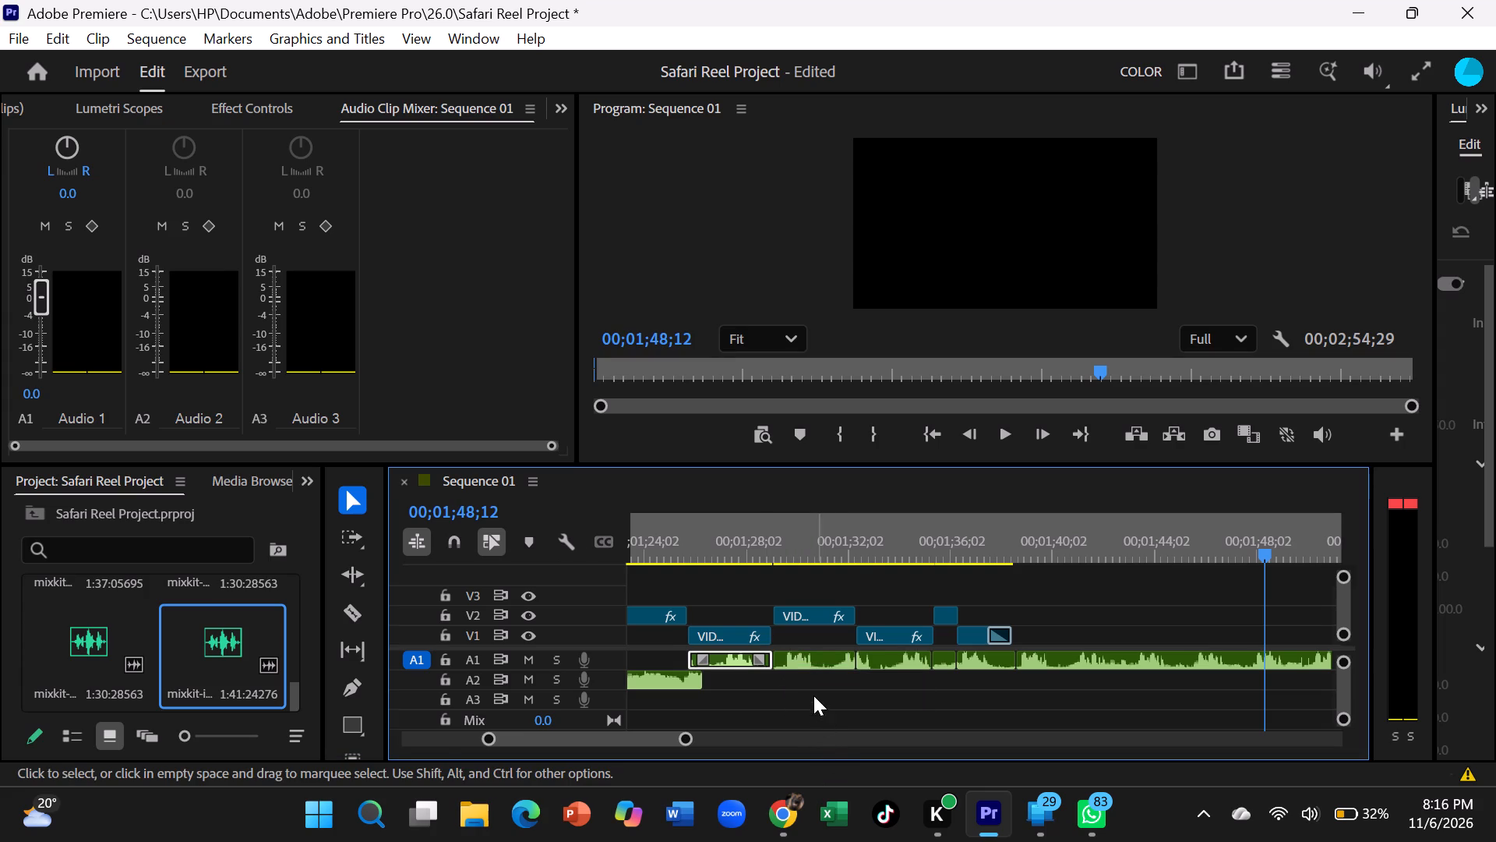
drag(805, 659, 803, 672)
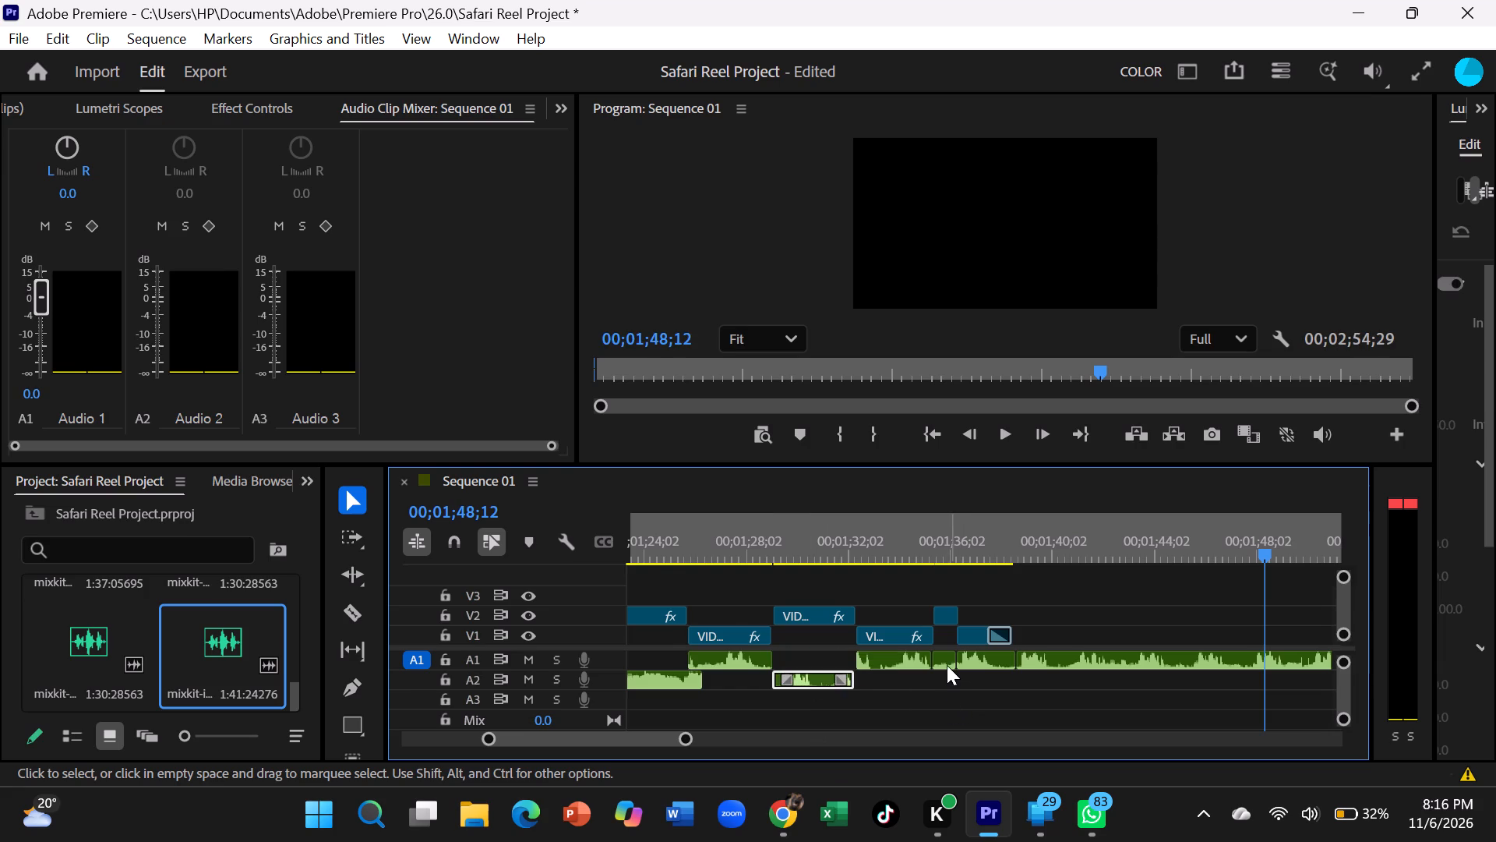
drag(941, 664, 940, 672)
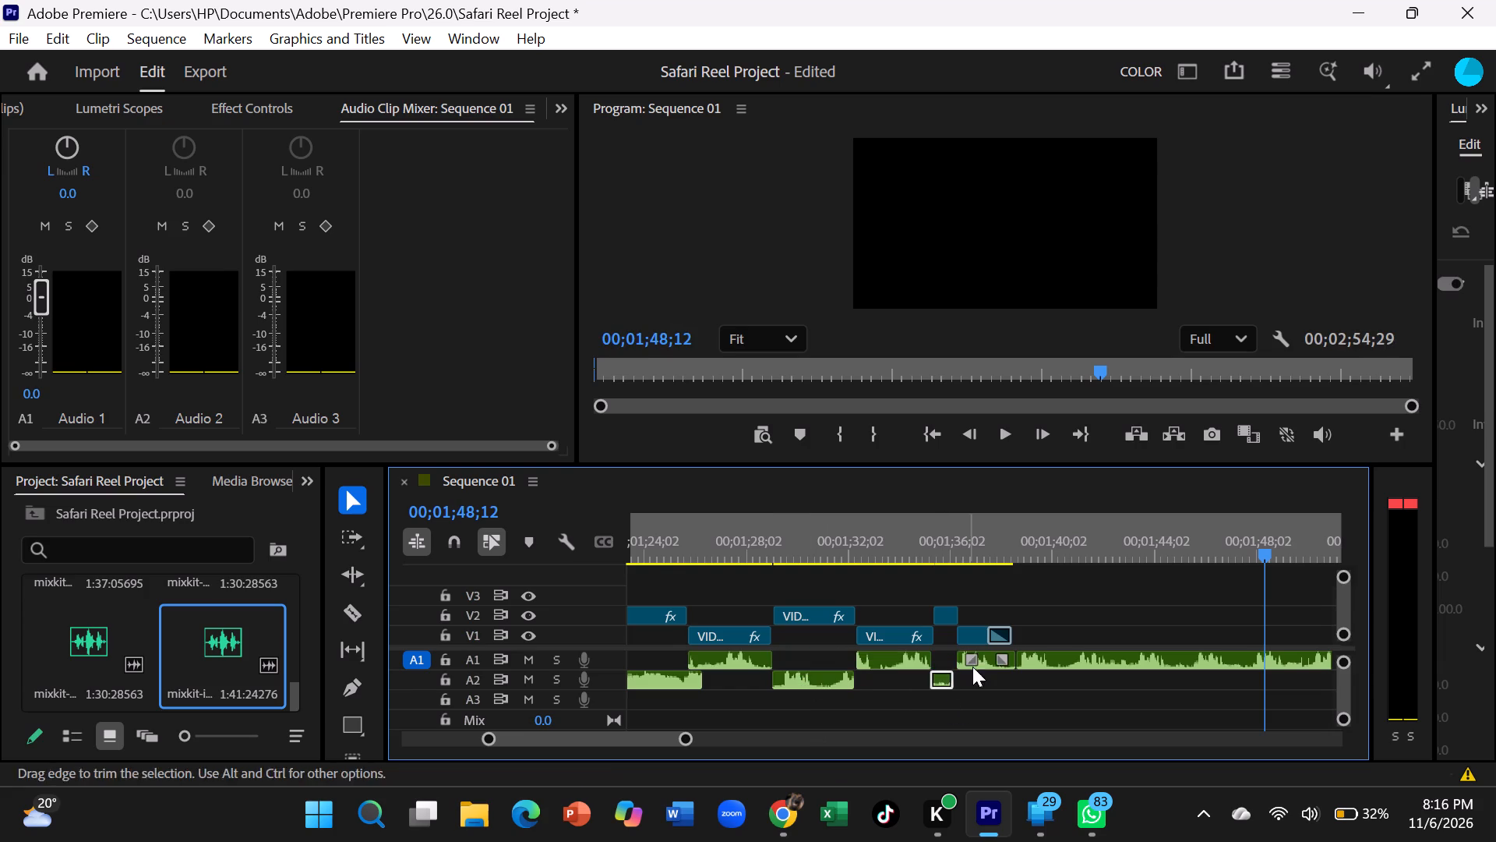
Fine-tune the positions of the closing music pieces on A1 and A2 to line up with the video clips above them.
drag(990, 668, 978, 663)
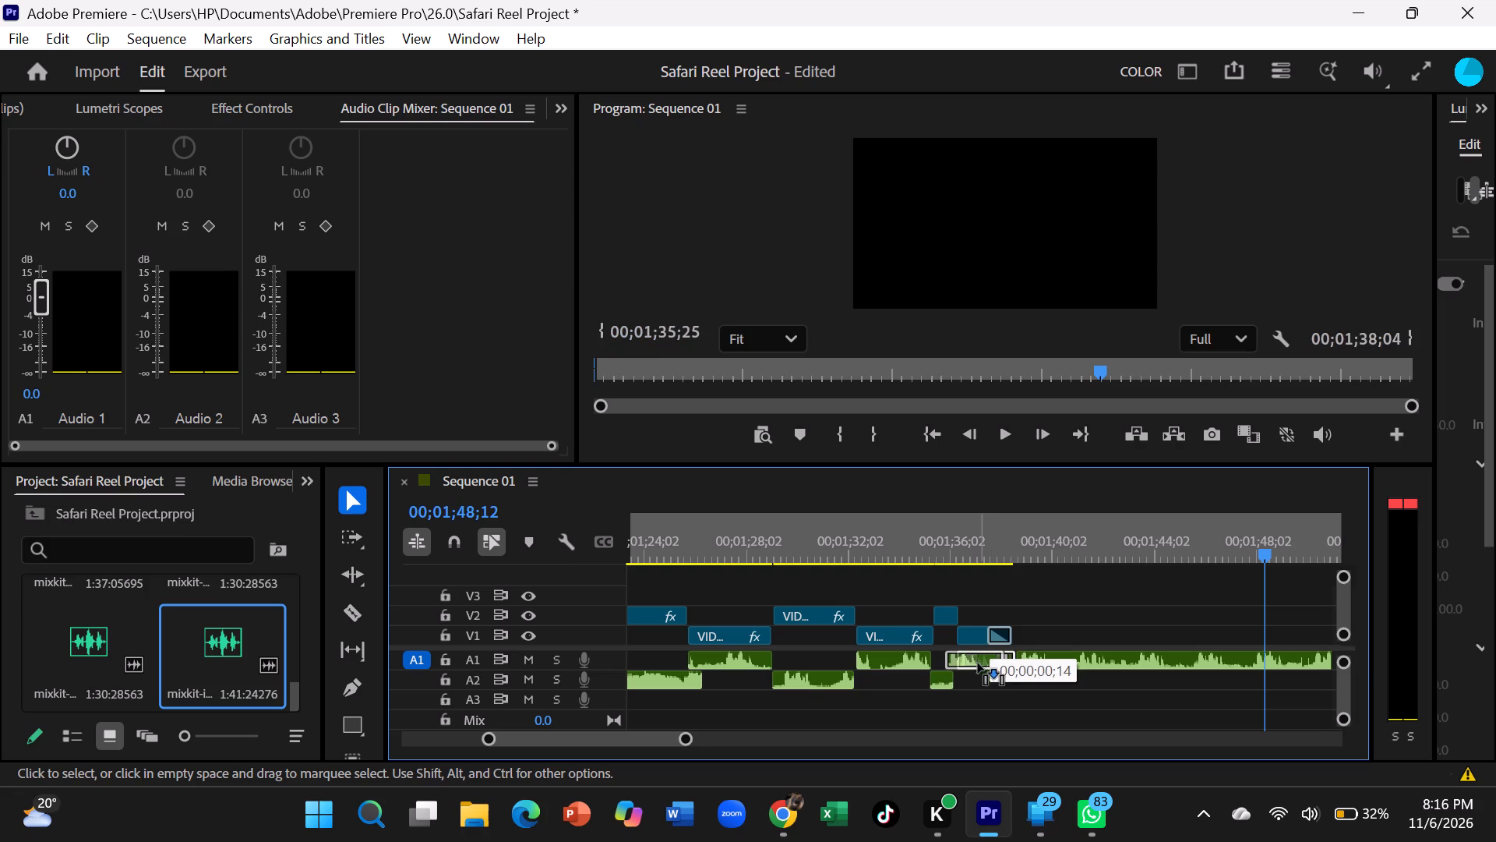
drag(978, 663, 988, 653)
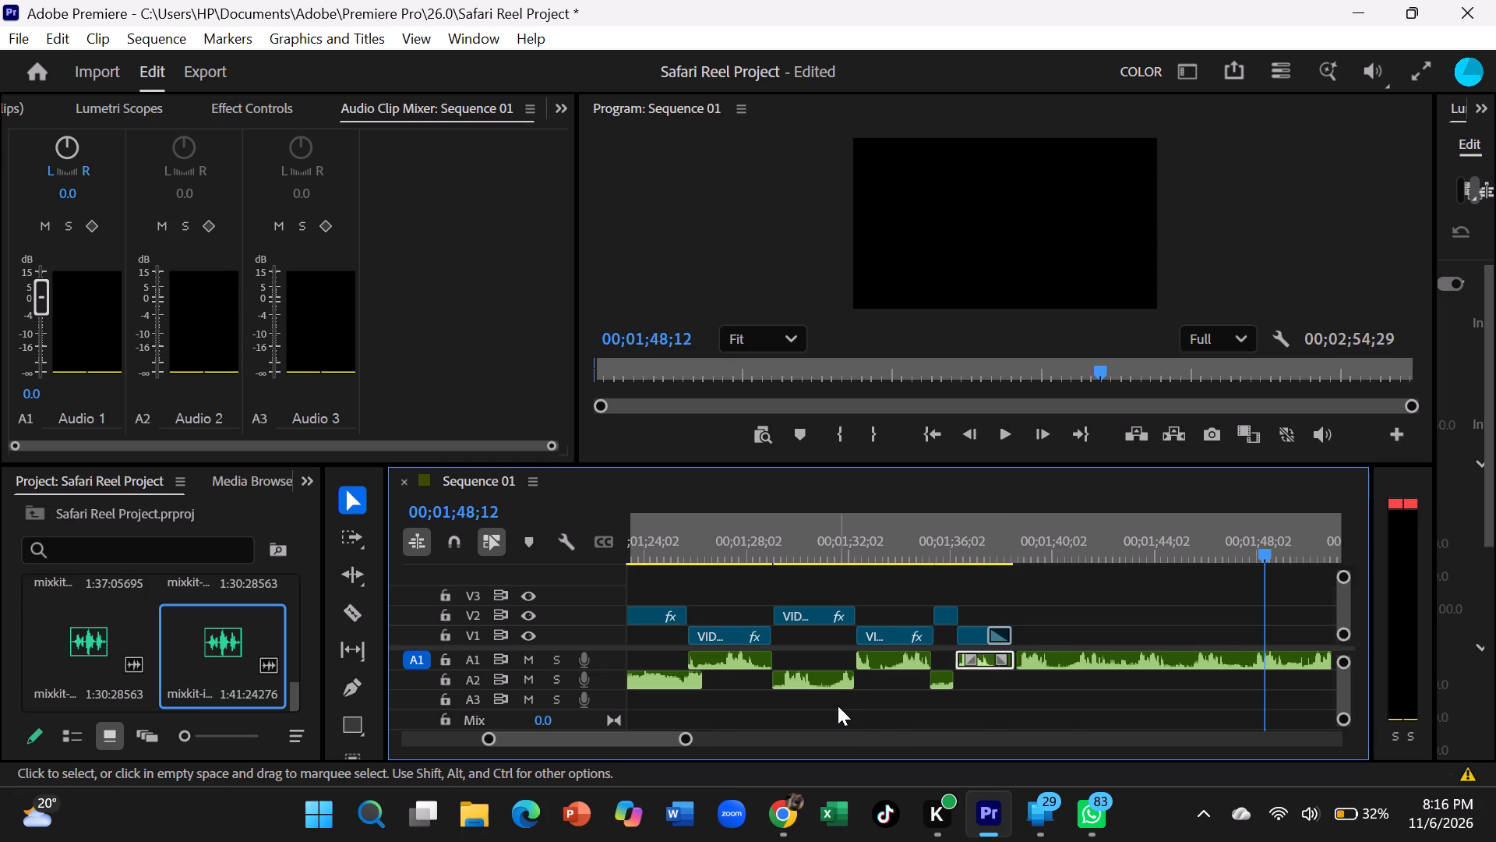
click(942, 678)
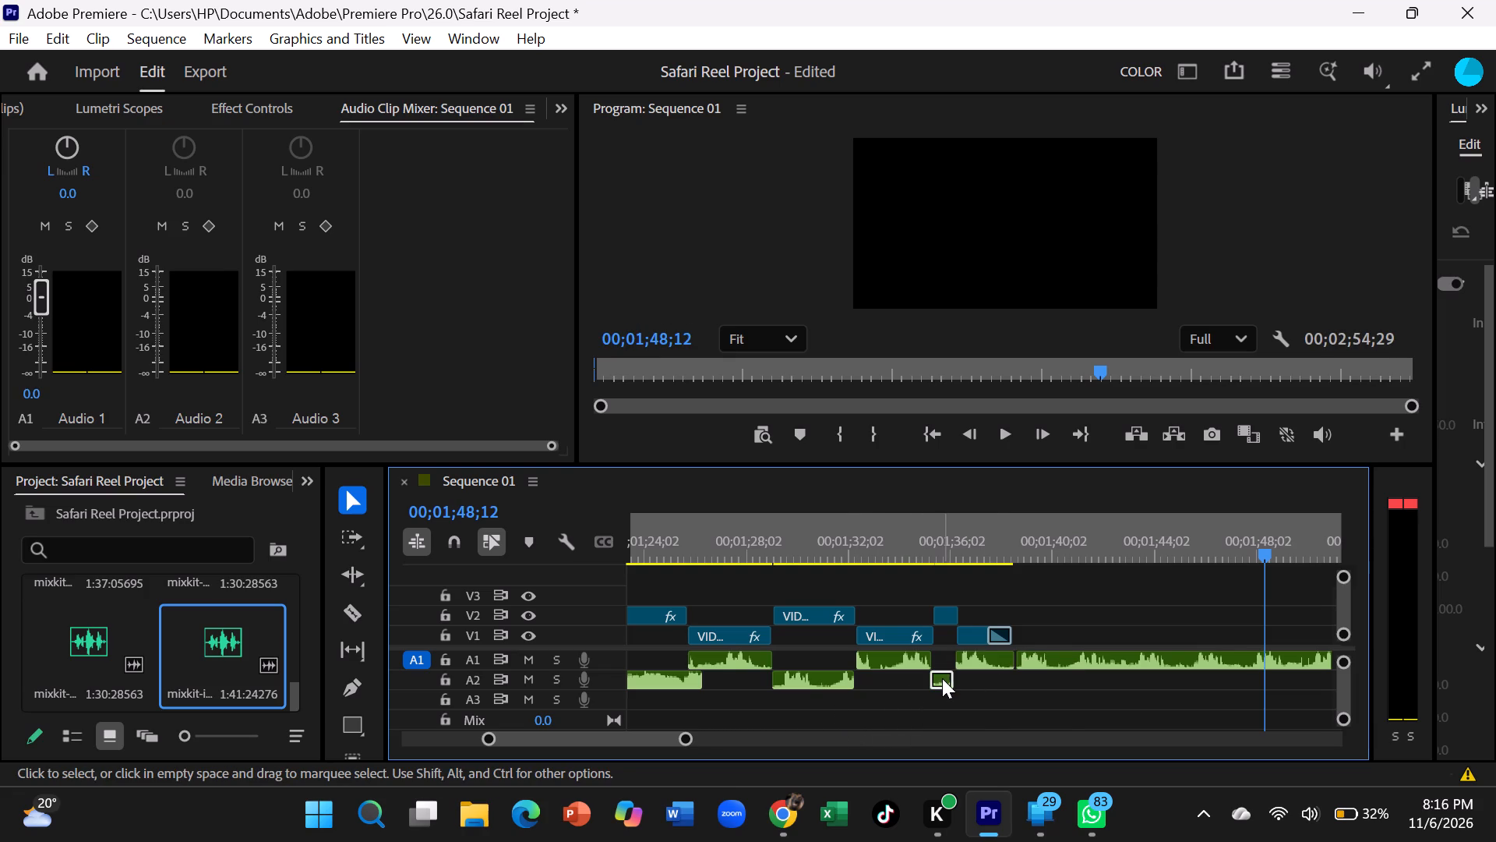
click(897, 660)
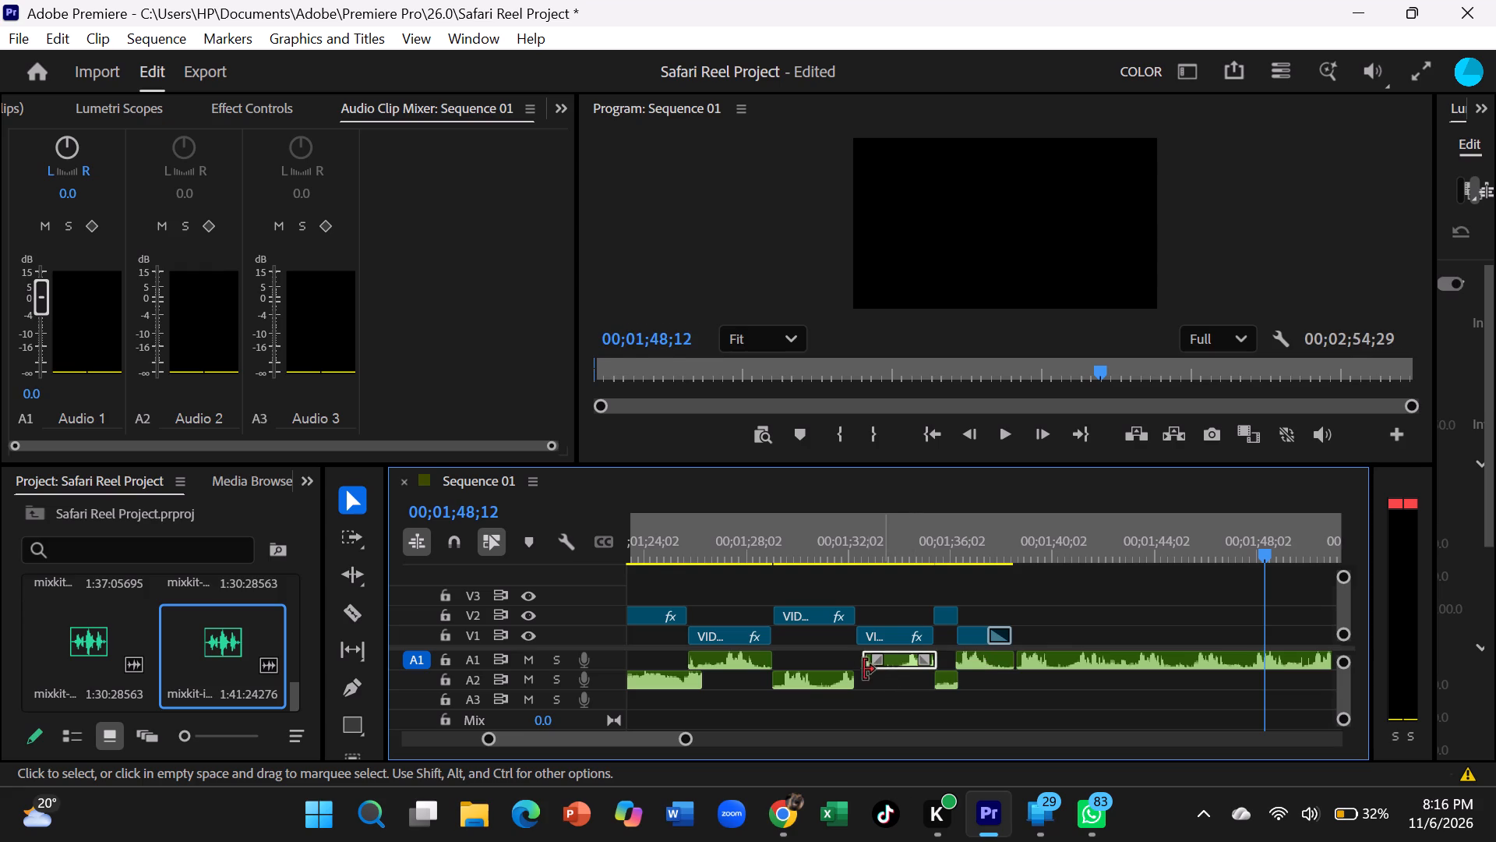
drag(897, 661, 890, 665)
drag(825, 696, 840, 688)
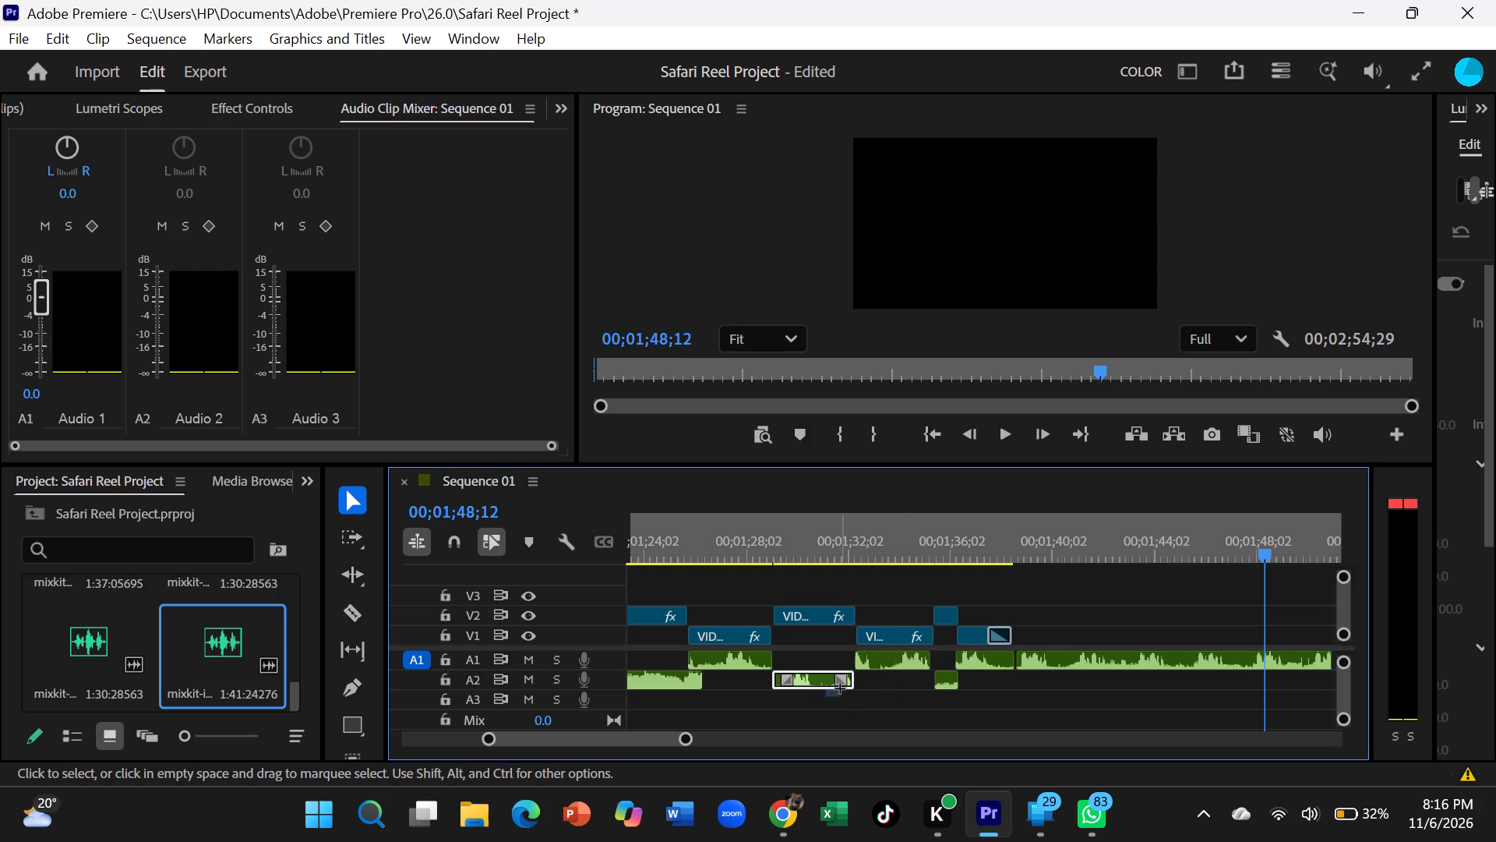
drag(840, 688, 849, 691)
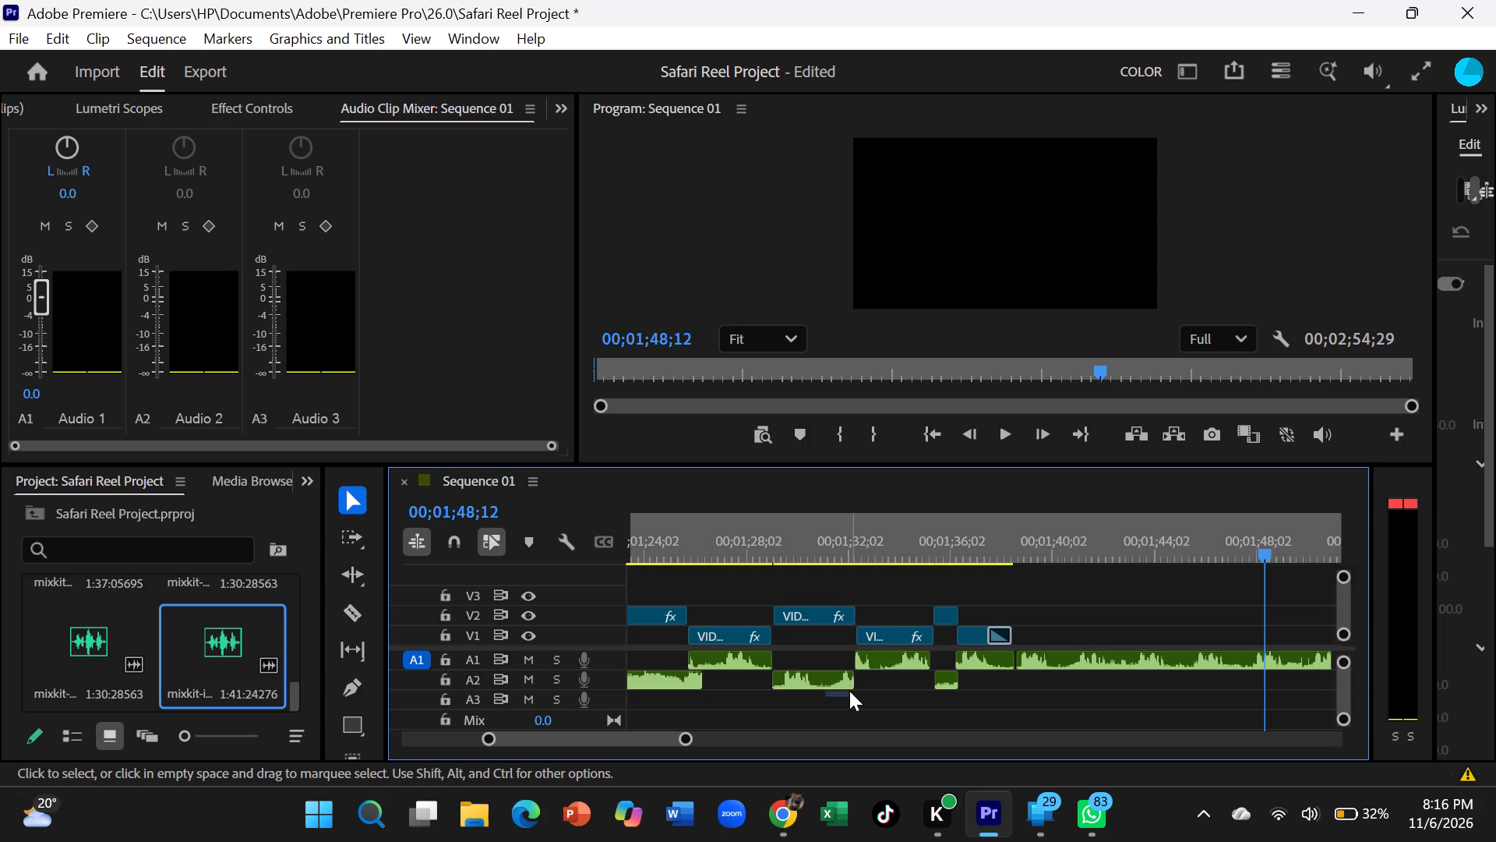
click(948, 687)
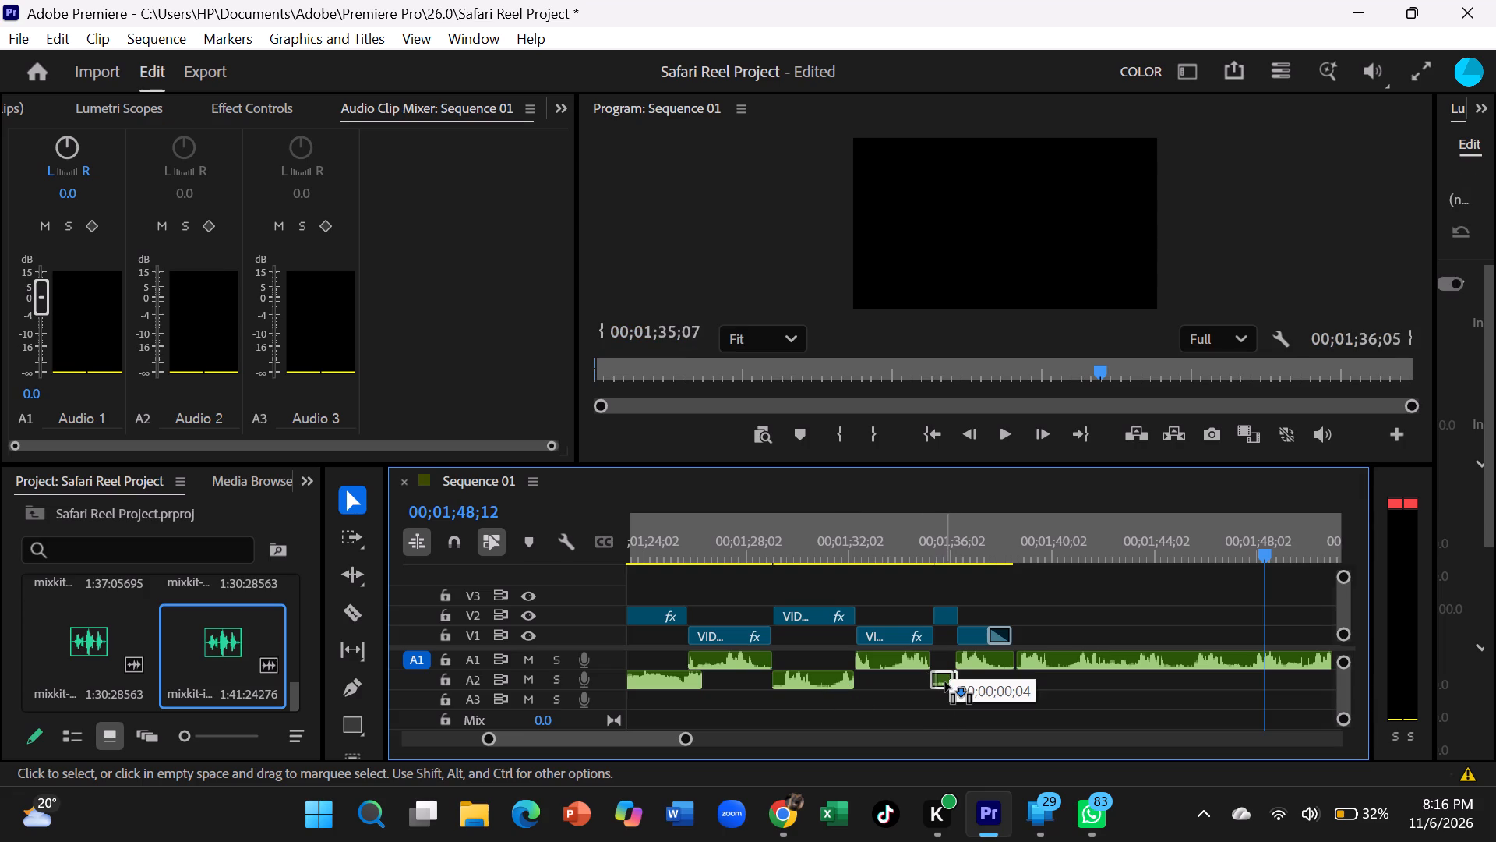
Delete the leftover closing music on A1 that extends past the end of the video.
click(1035, 658)
click(1074, 666)
right_drag(1100, 677, 1116, 688)
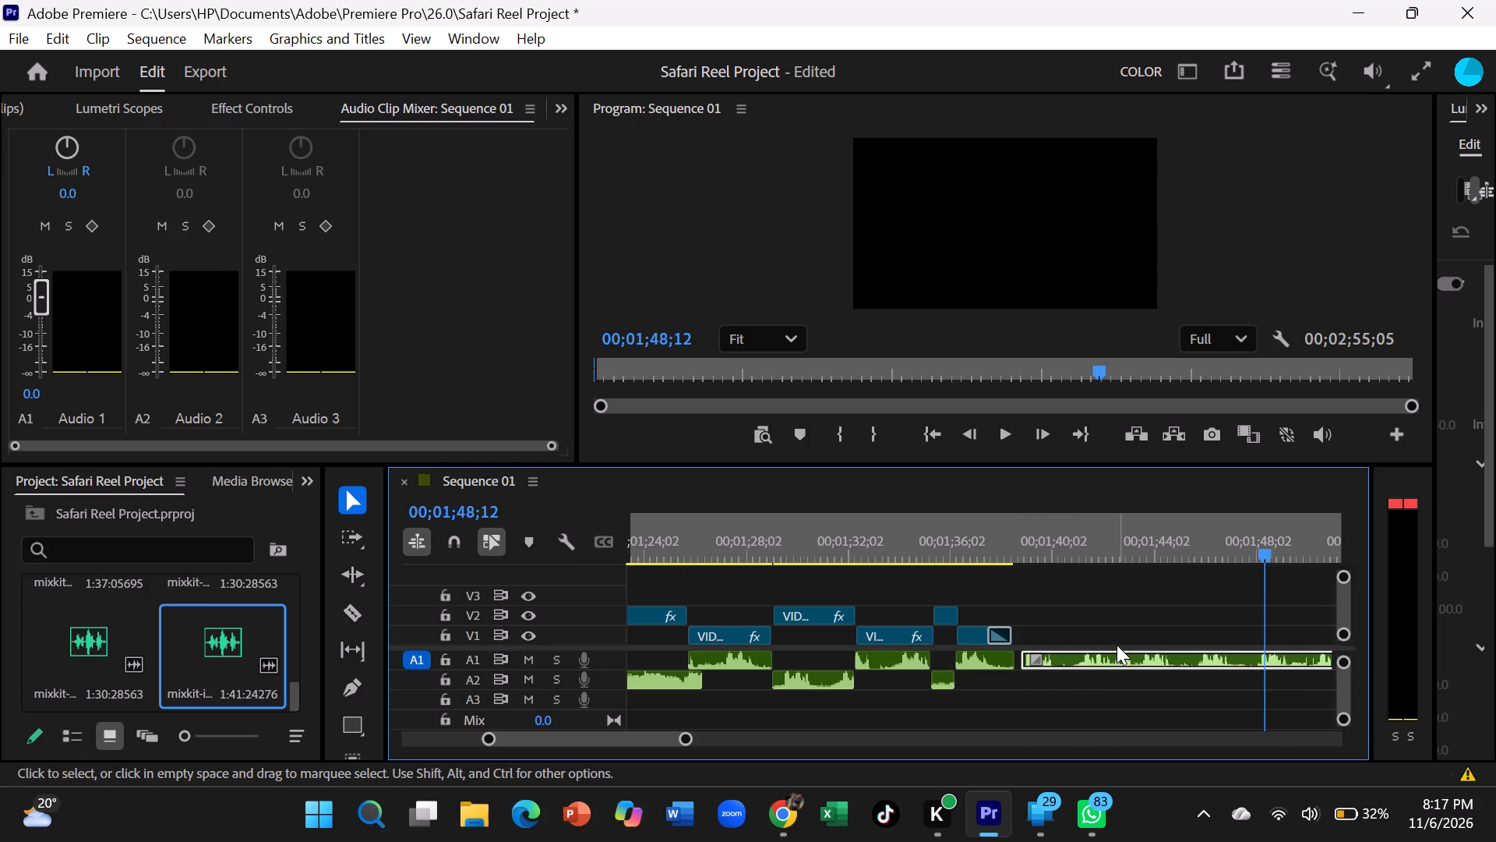
right_click(1106, 653)
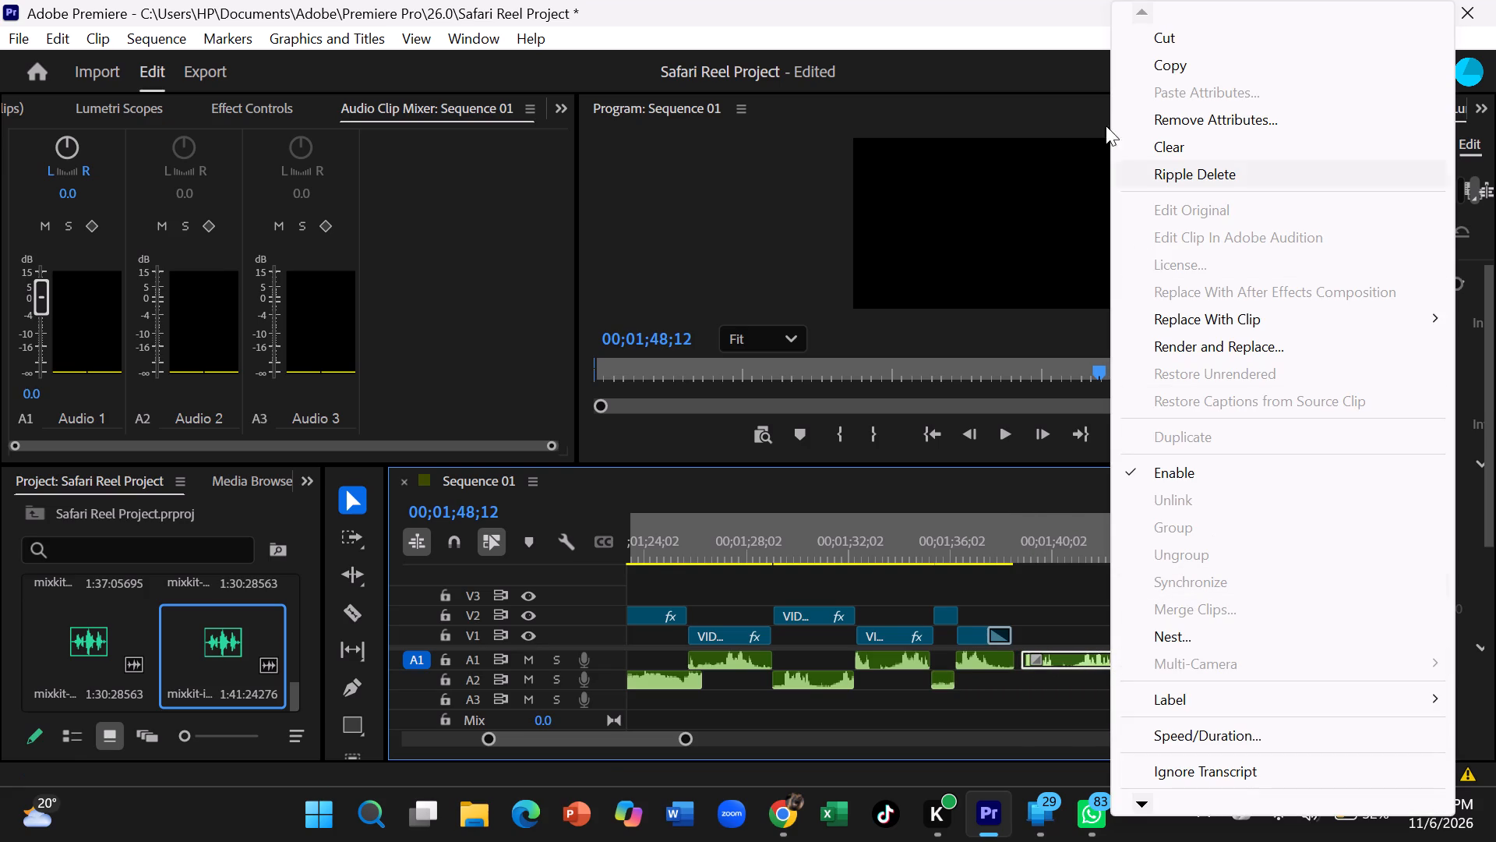
click(1196, 145)
Return to 00;00;00;00 and play the sequence to review the edit with the split closing music.
scroll(791, 814, up, 6)
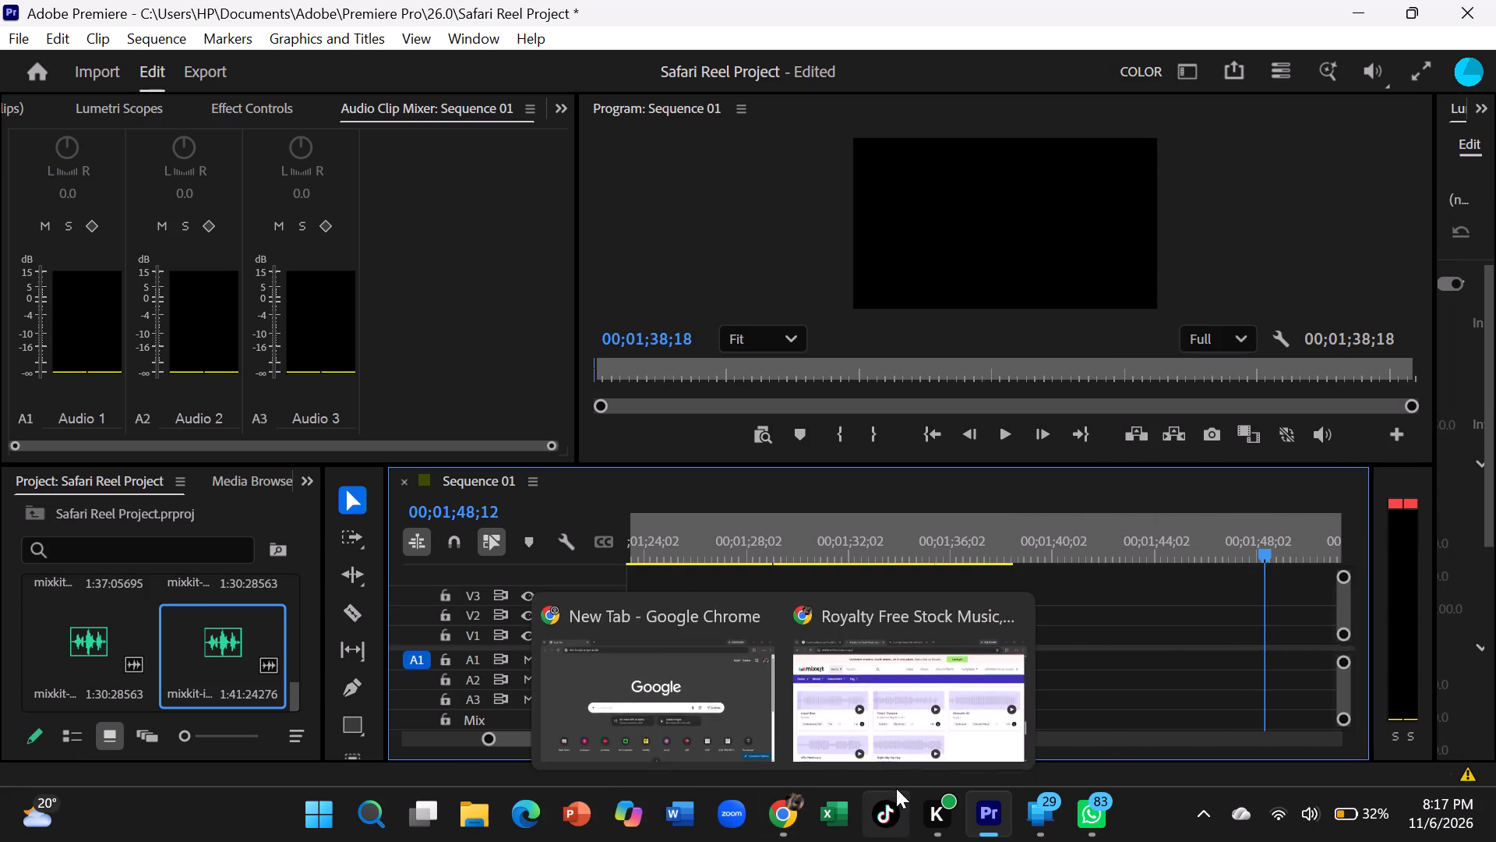
scroll(1188, 637, up, 18)
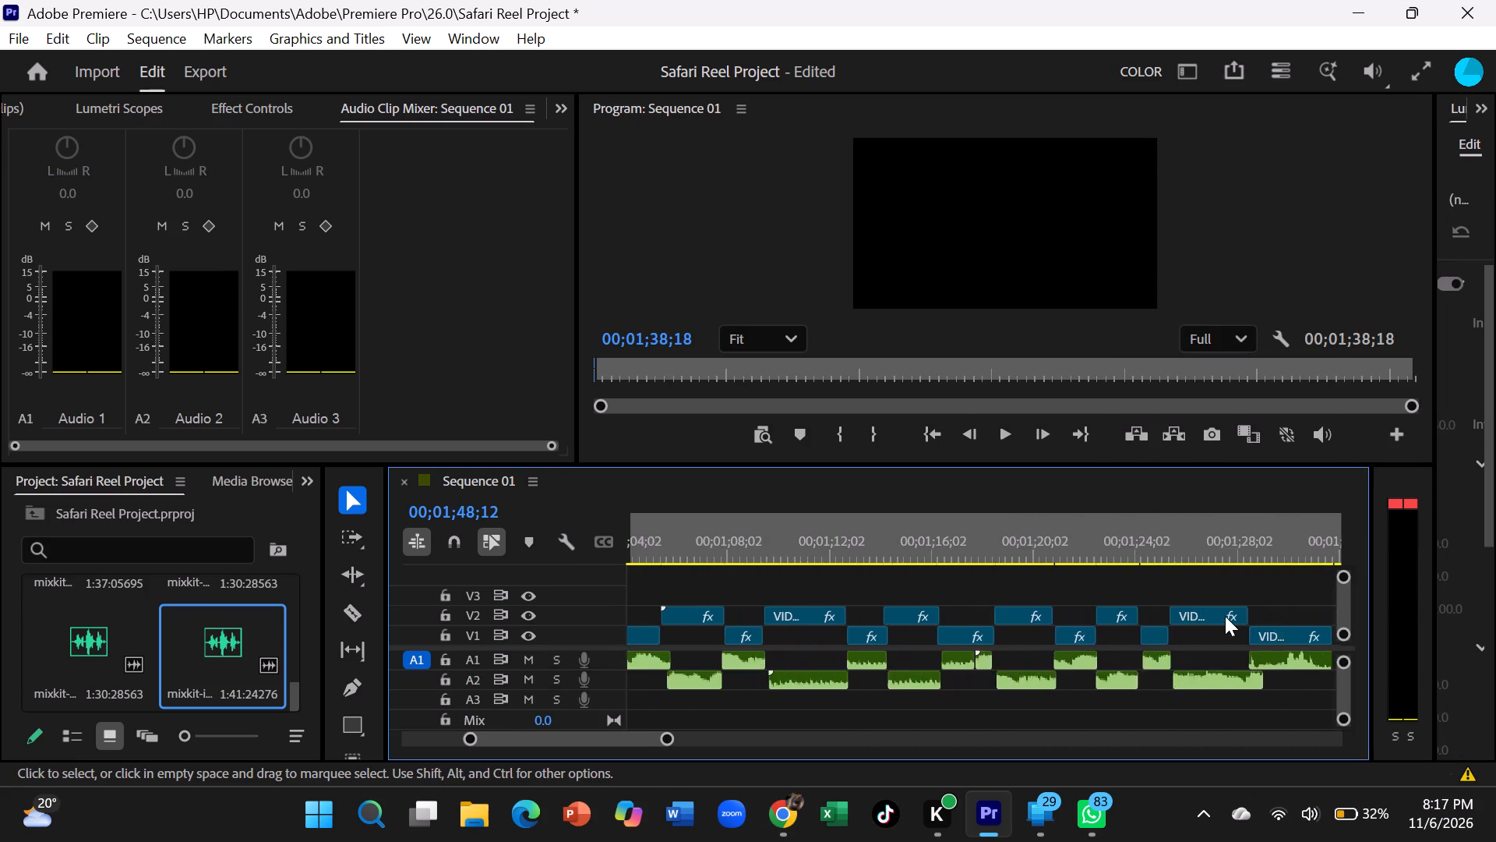
scroll(1225, 616, up, 20)
scroll(1225, 616, up, 20)
scroll(1225, 616, up, 4)
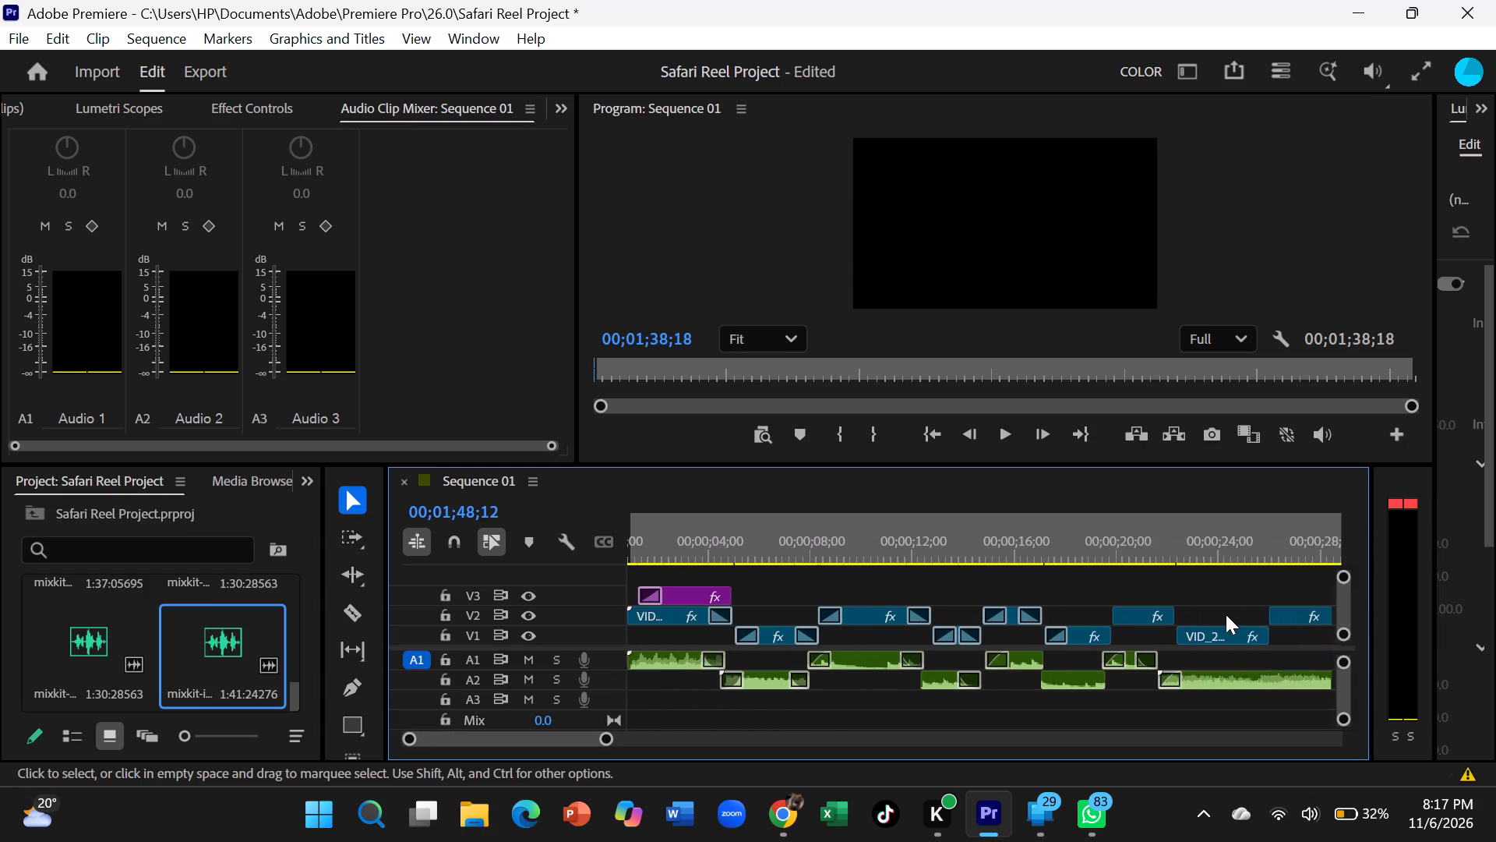
scroll(1226, 614, up, 20)
scroll(1226, 614, up, 20)
scroll(1226, 614, up, 4)
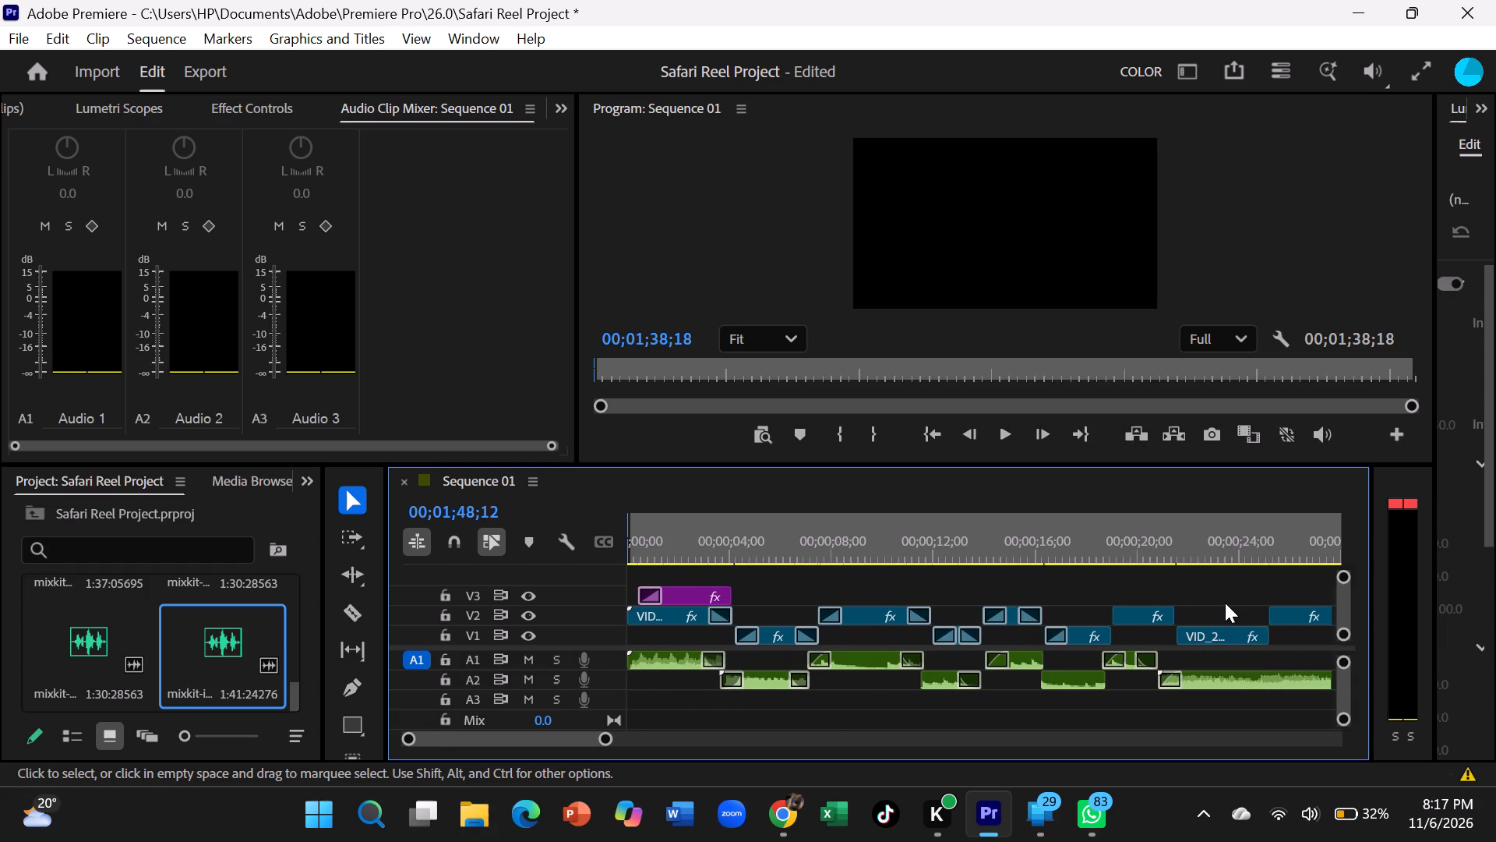
scroll(1225, 603, up, 8)
key(Home)
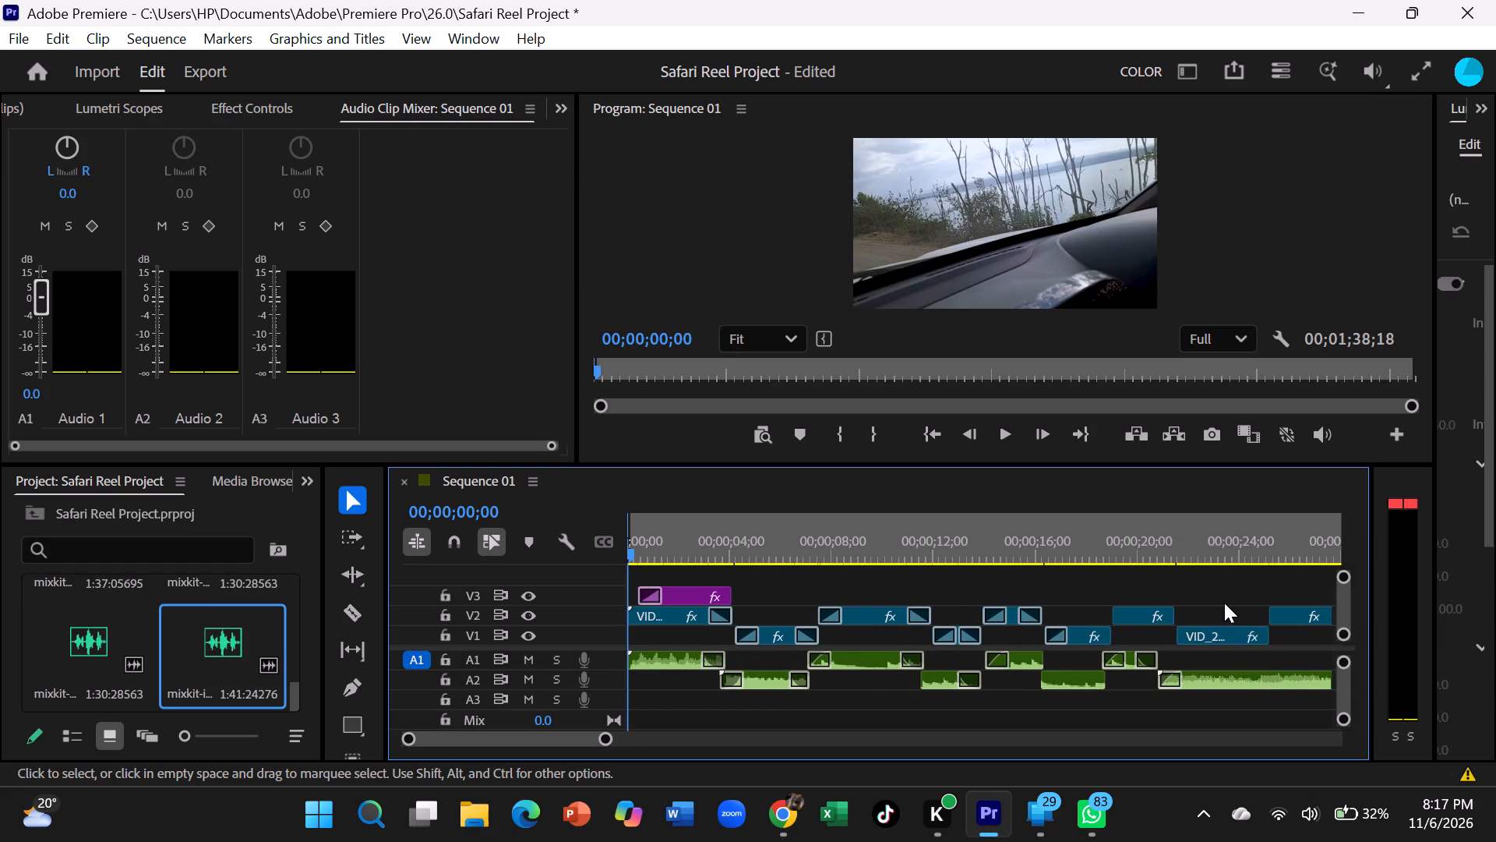
key(space)
key(space)
click(1010, 441)
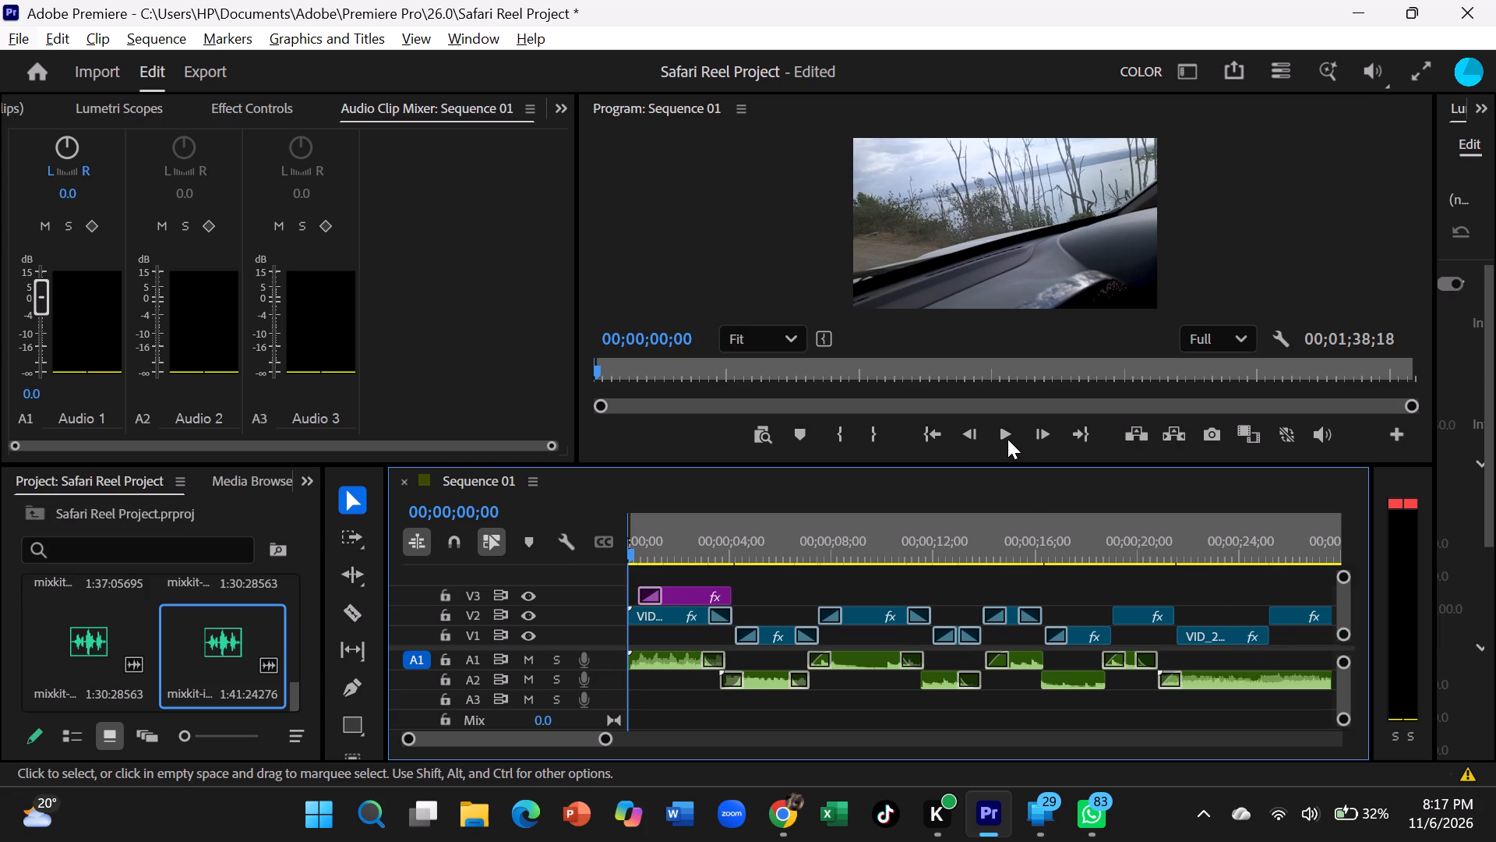
click(1004, 429)
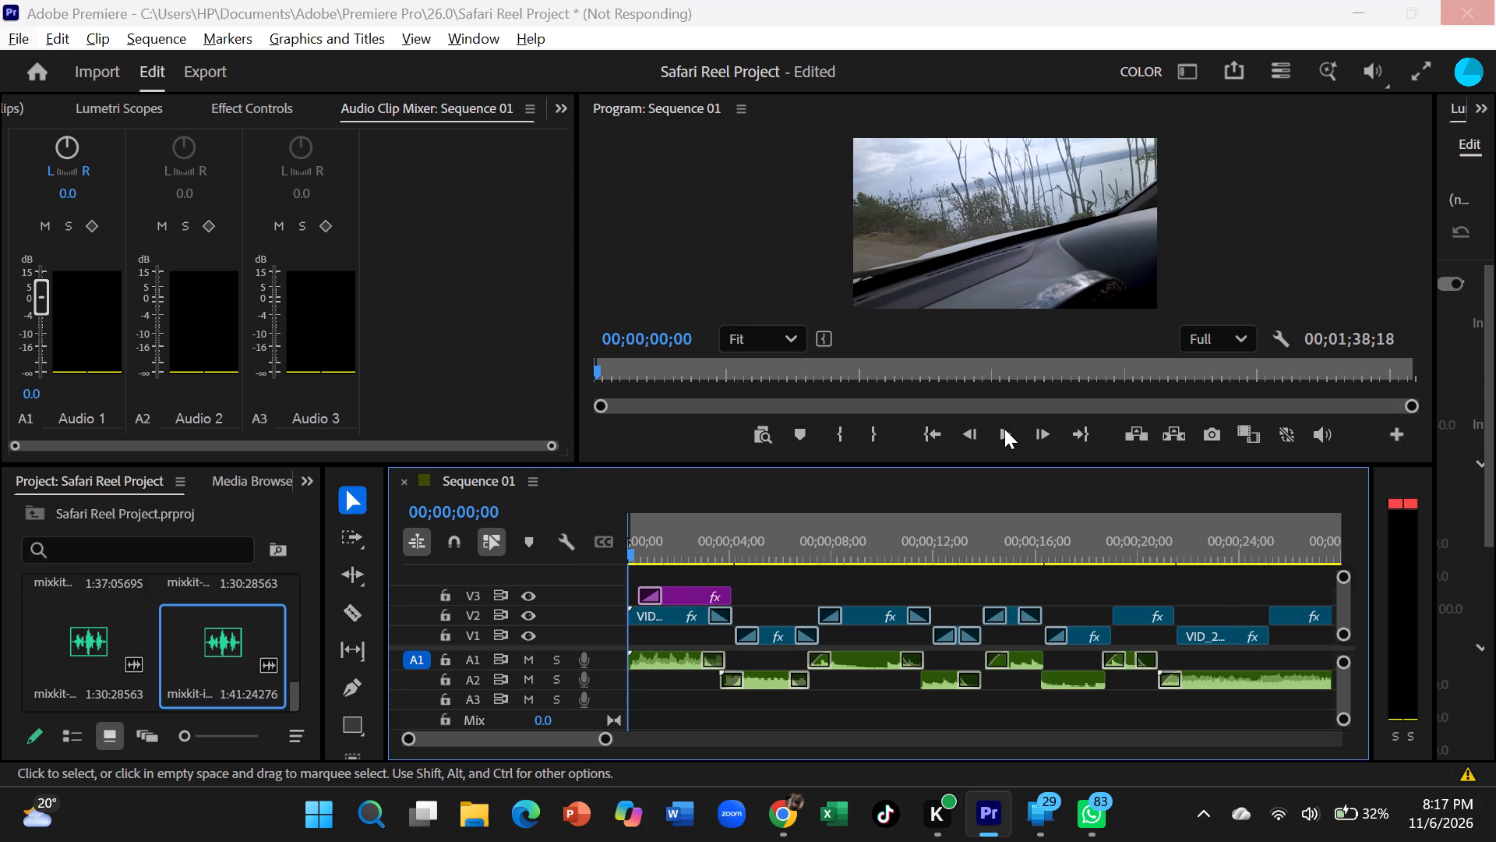
Save the project.
key(ctrl+s)
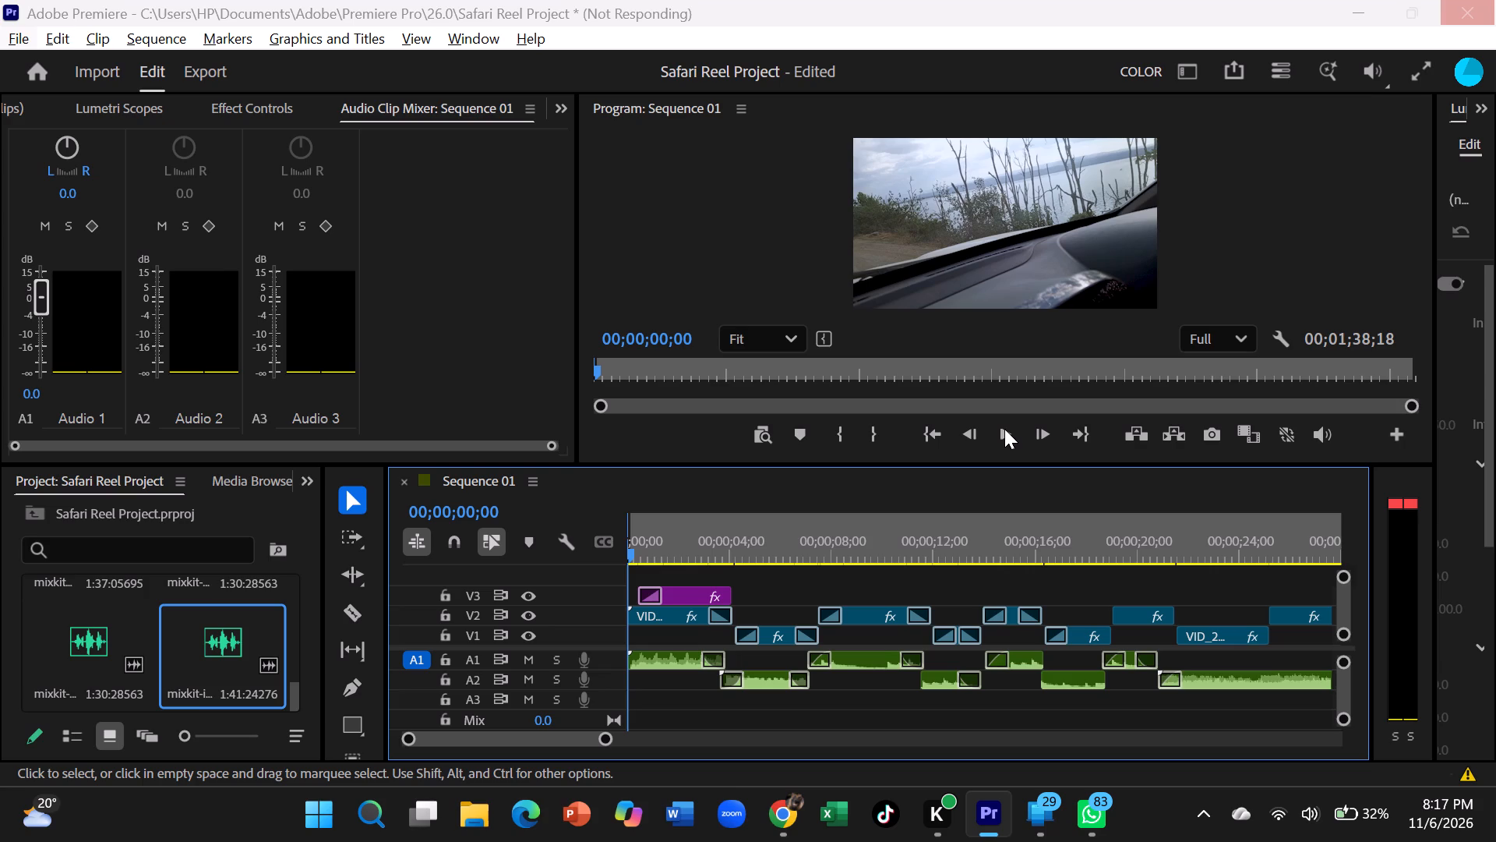
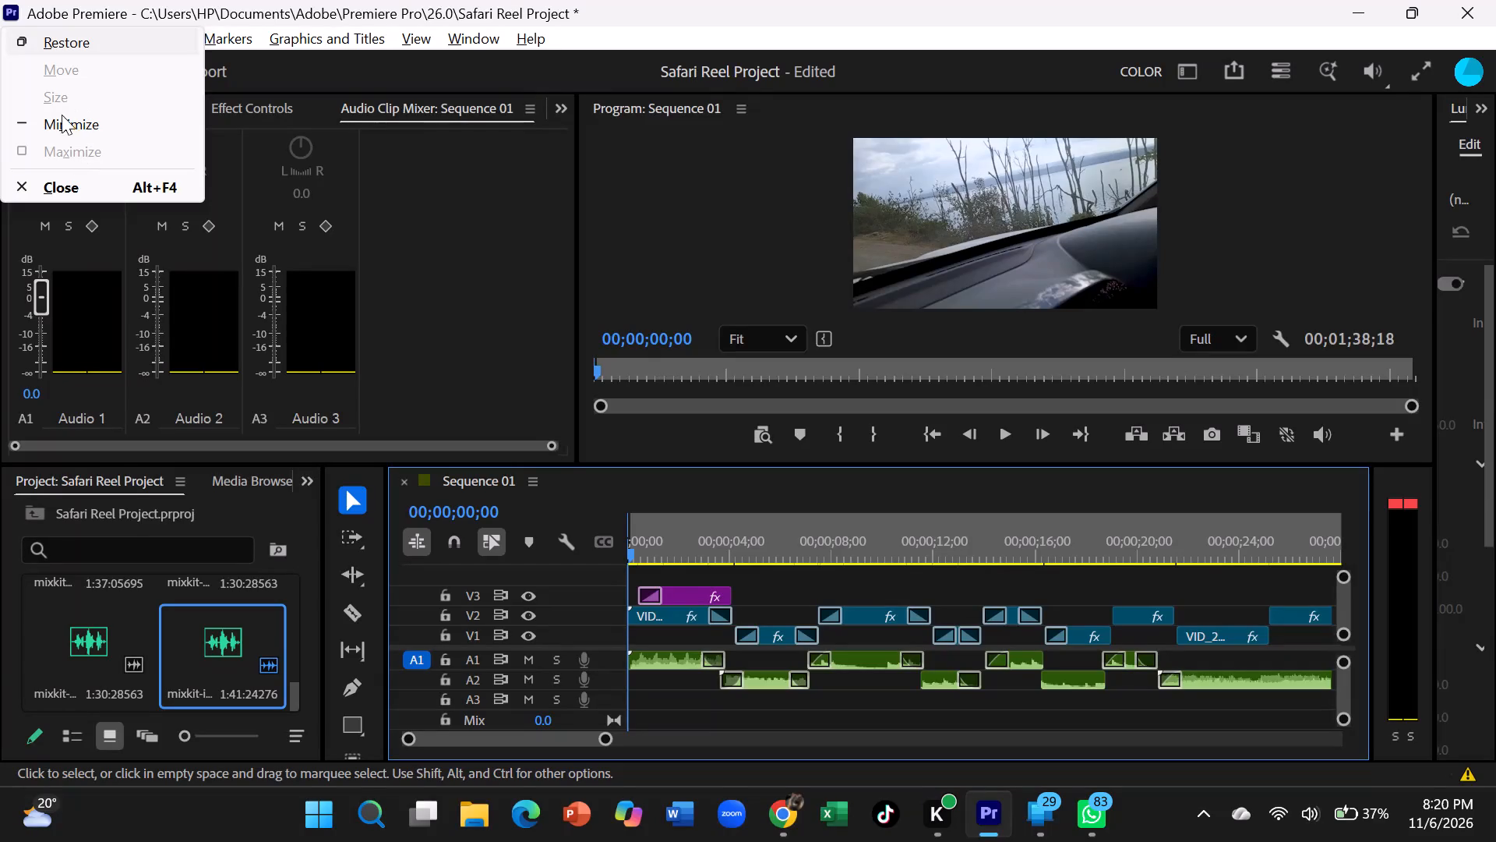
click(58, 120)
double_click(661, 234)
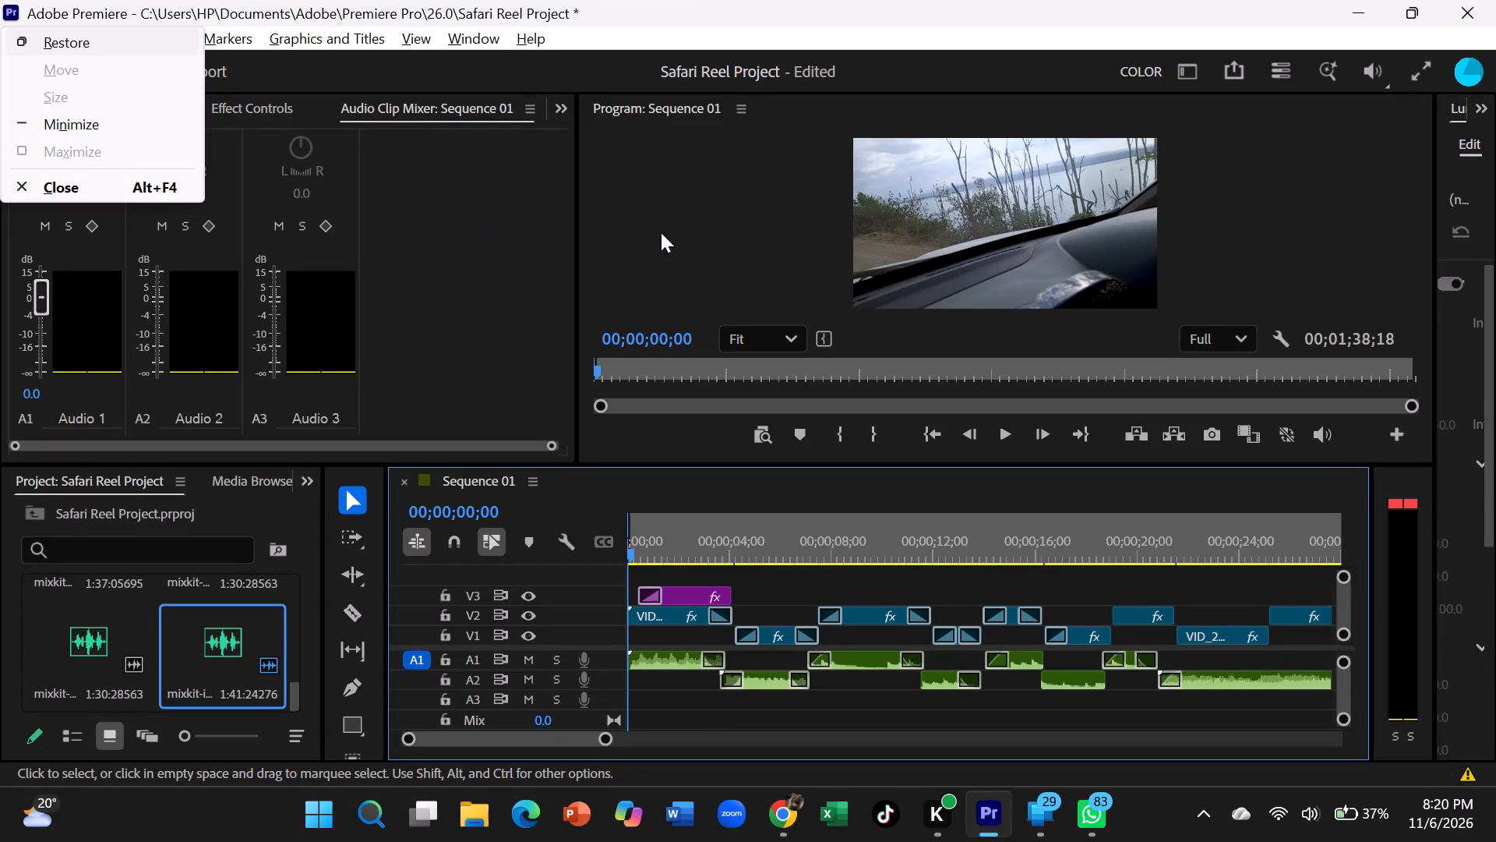
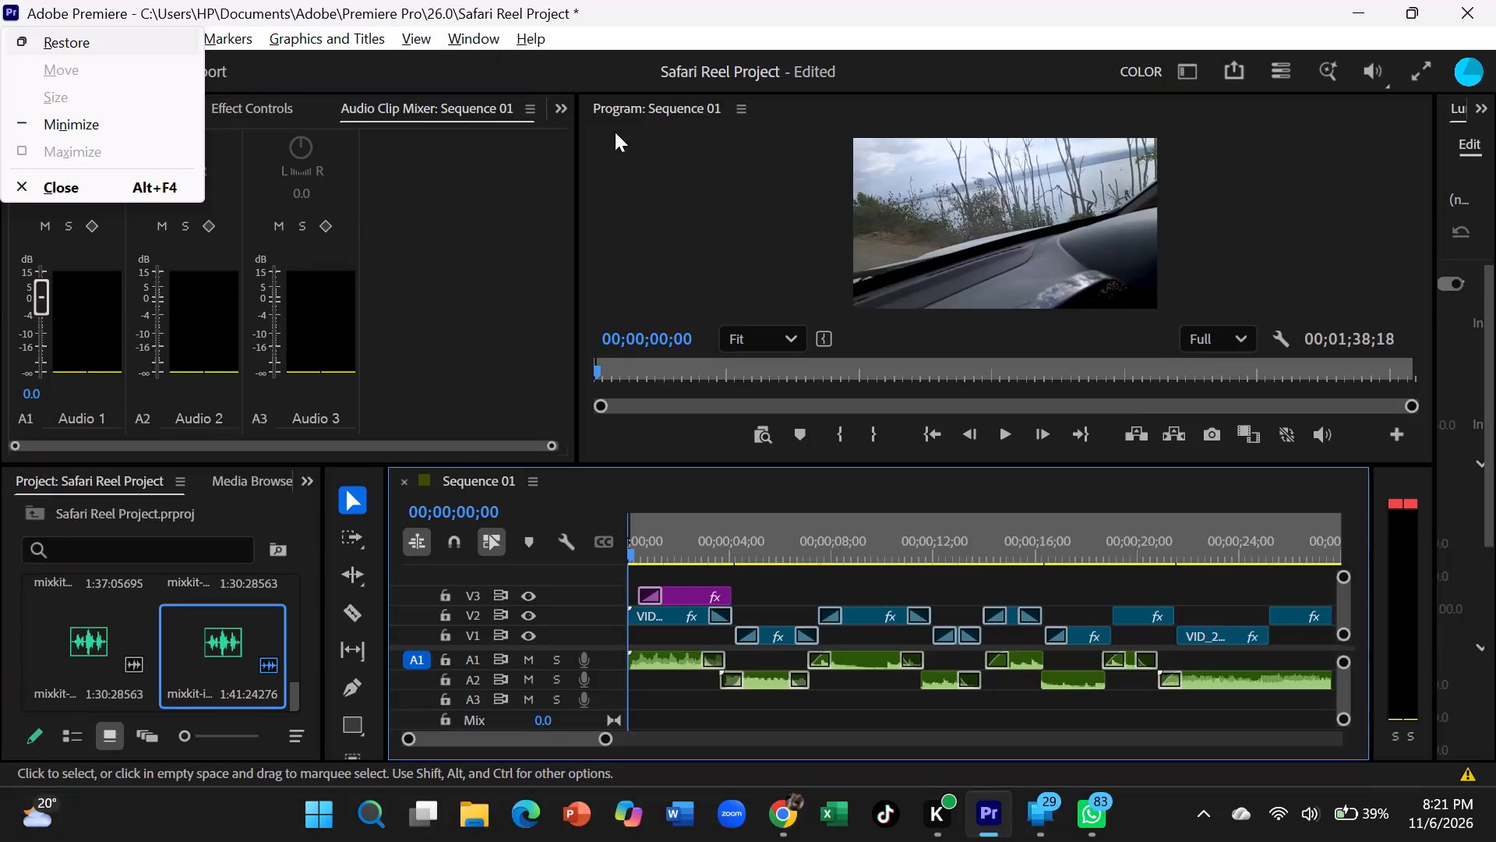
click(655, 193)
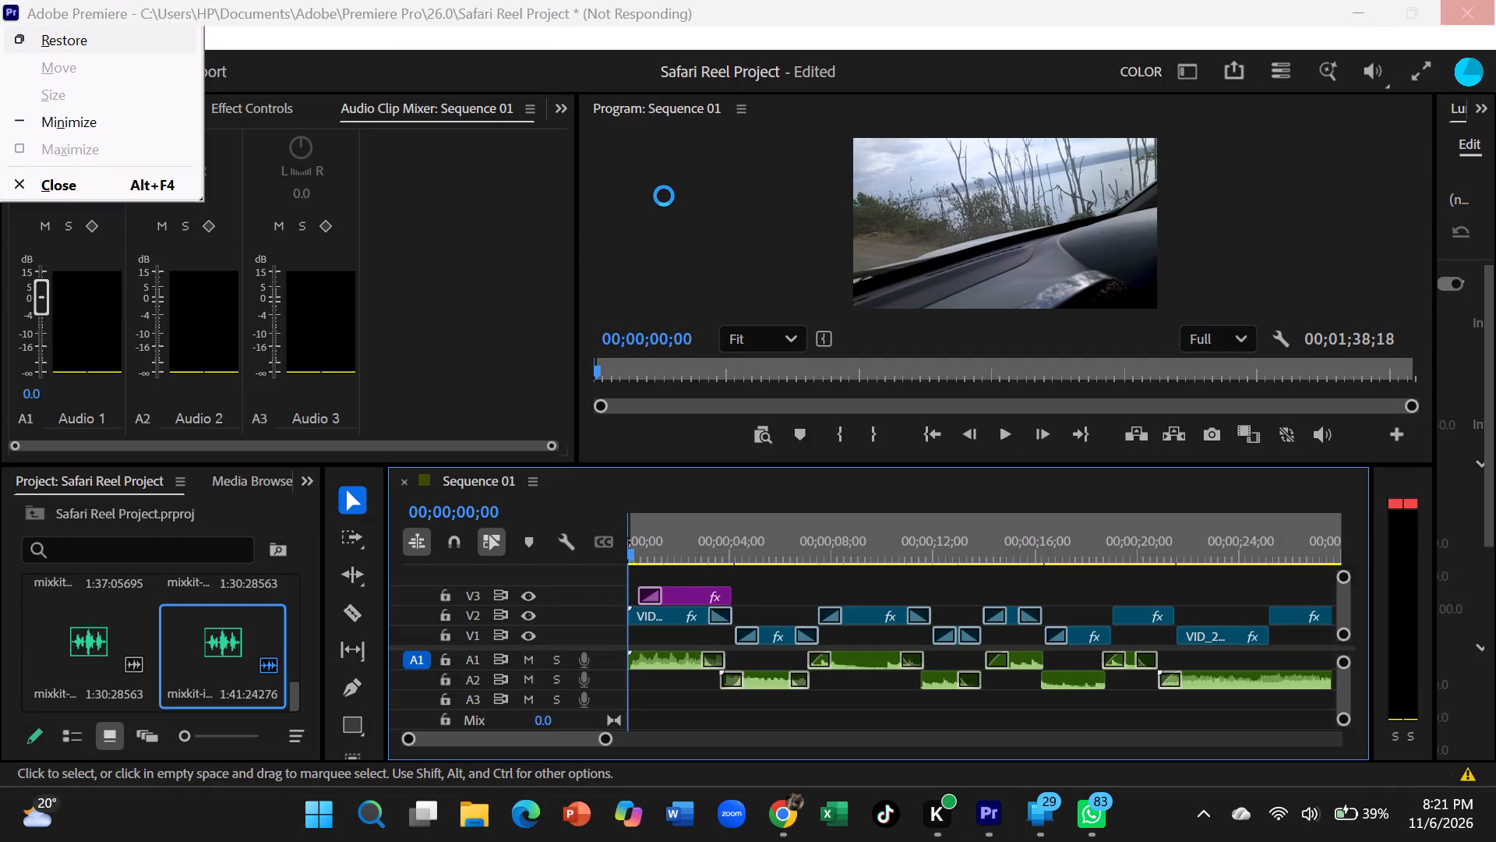
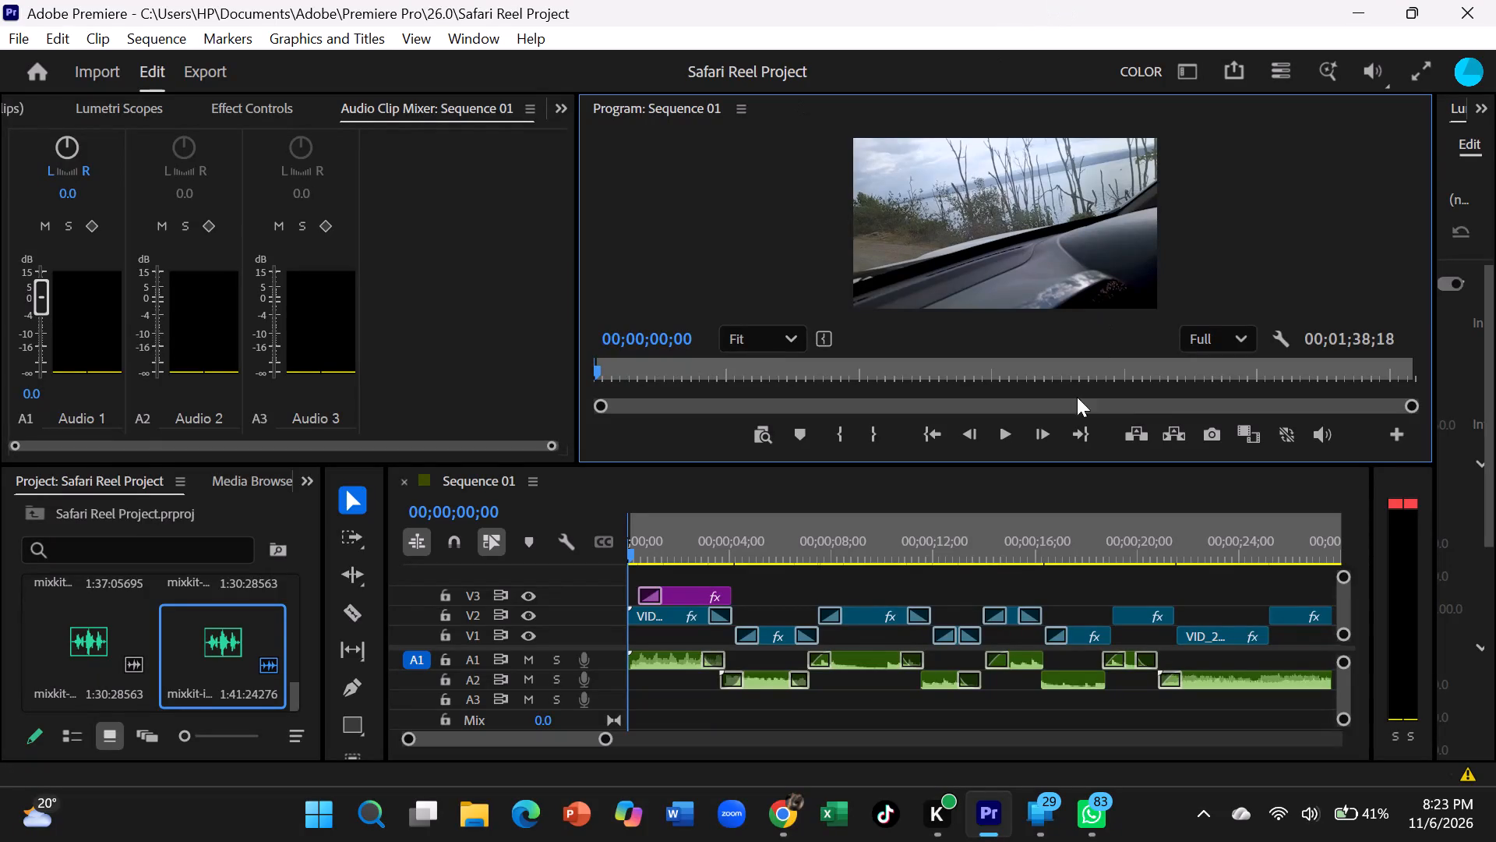
Play the sequence from the start to review the opening title and audio, stopping just after the 4-second mark.
click(1008, 433)
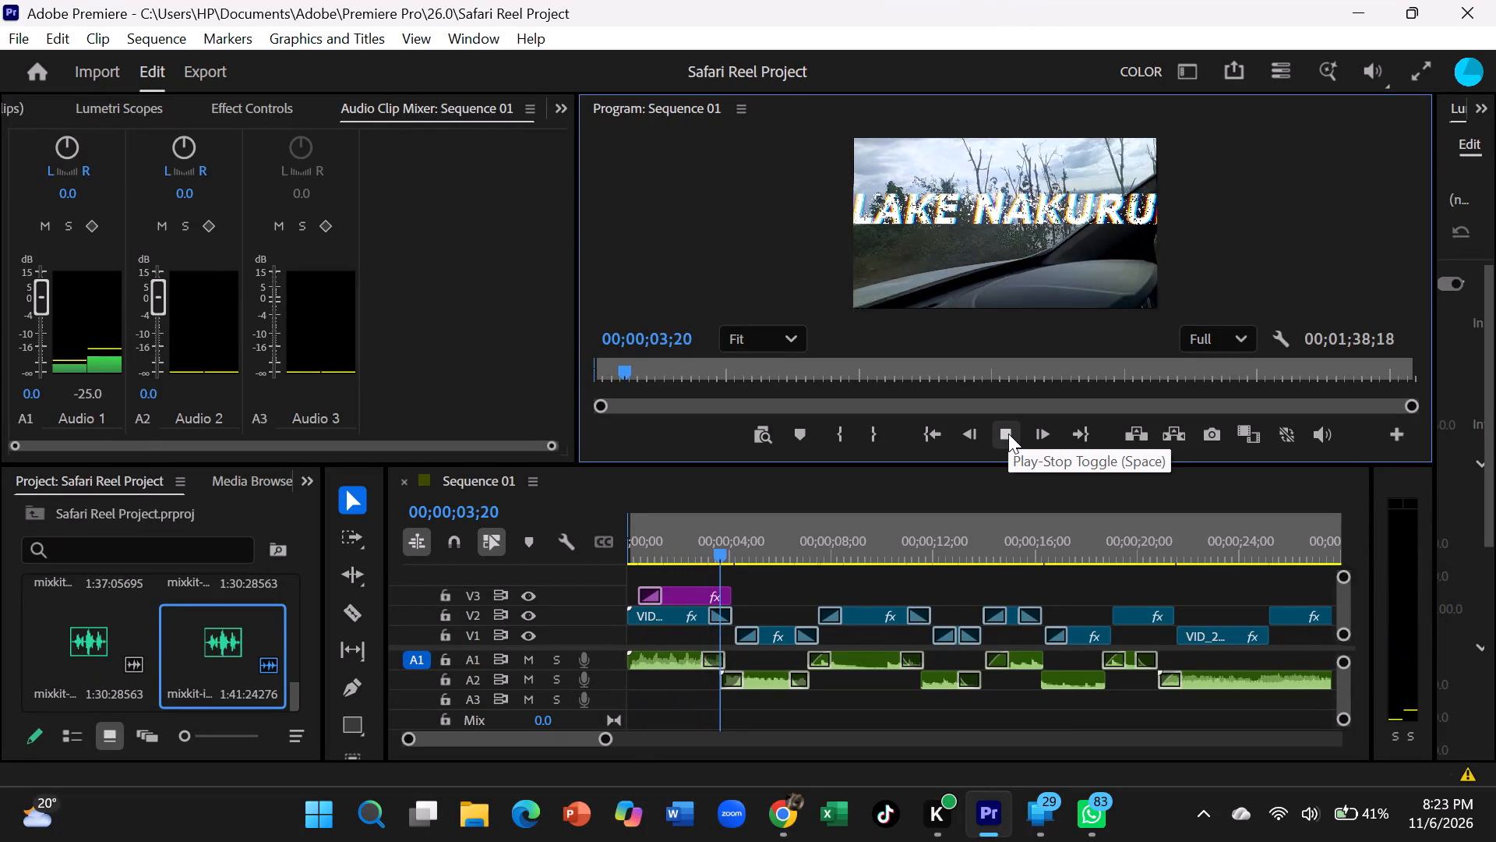
click(1008, 433)
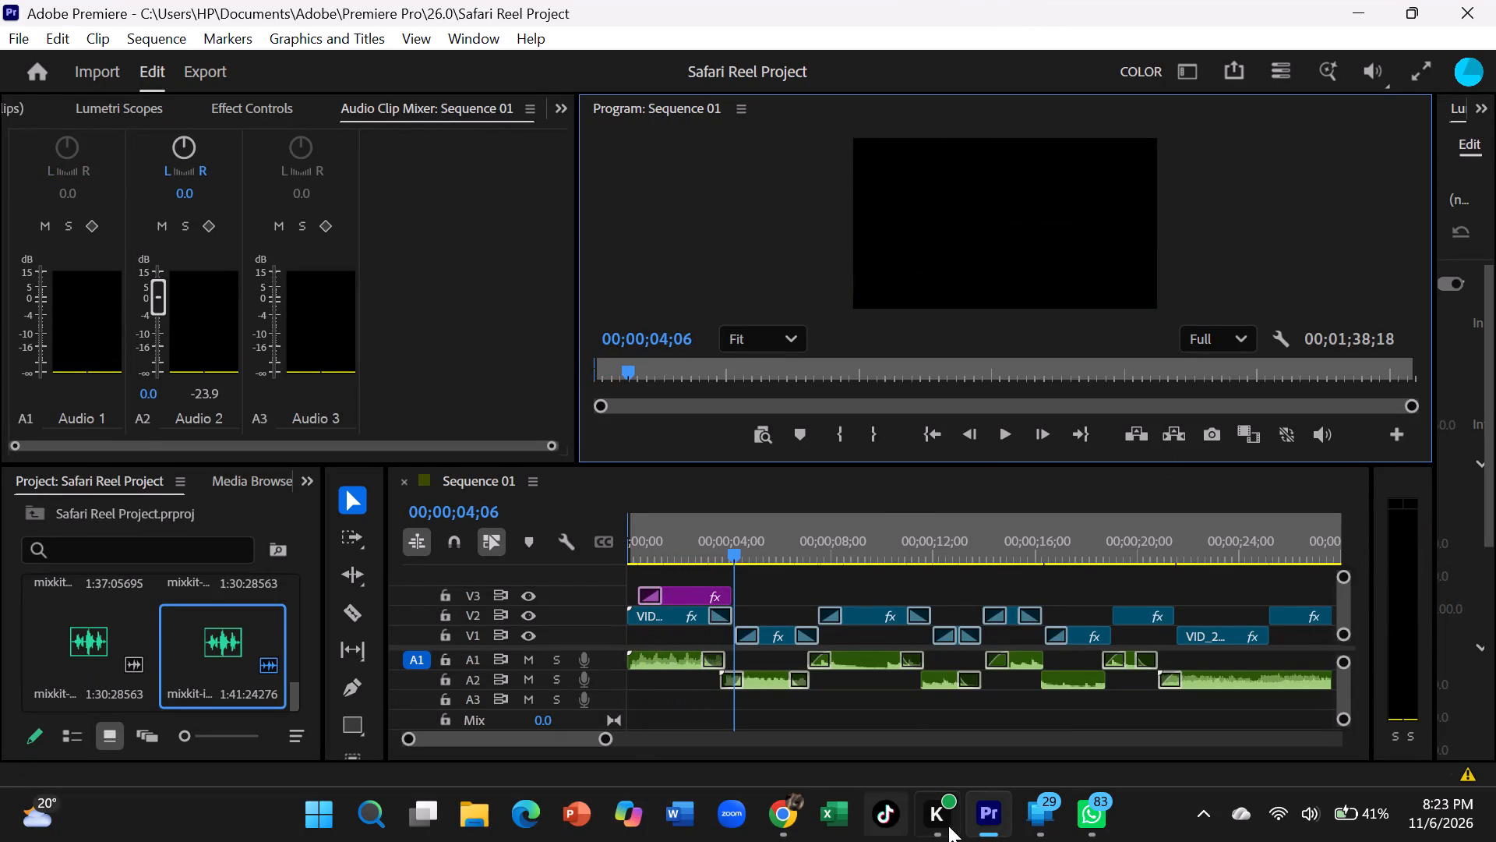